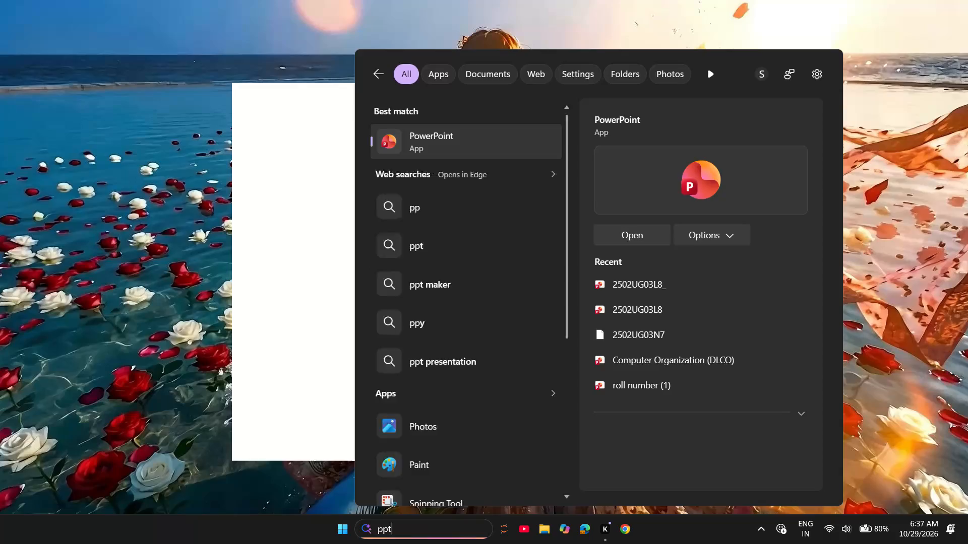
Launch PowerPoint and open the most recent presentation stored in Downloads, accepting the embedded fonts notice.
key(Return)
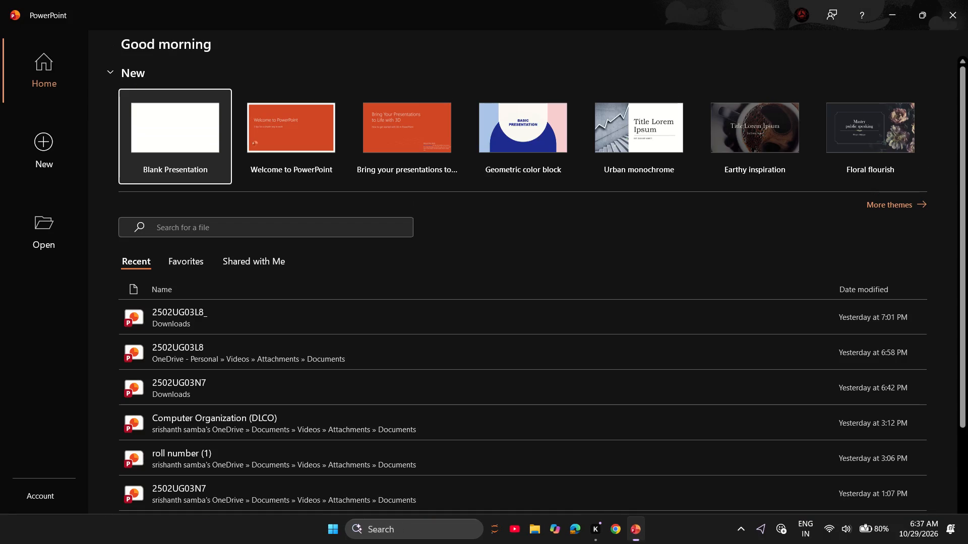
double_click(260, 325)
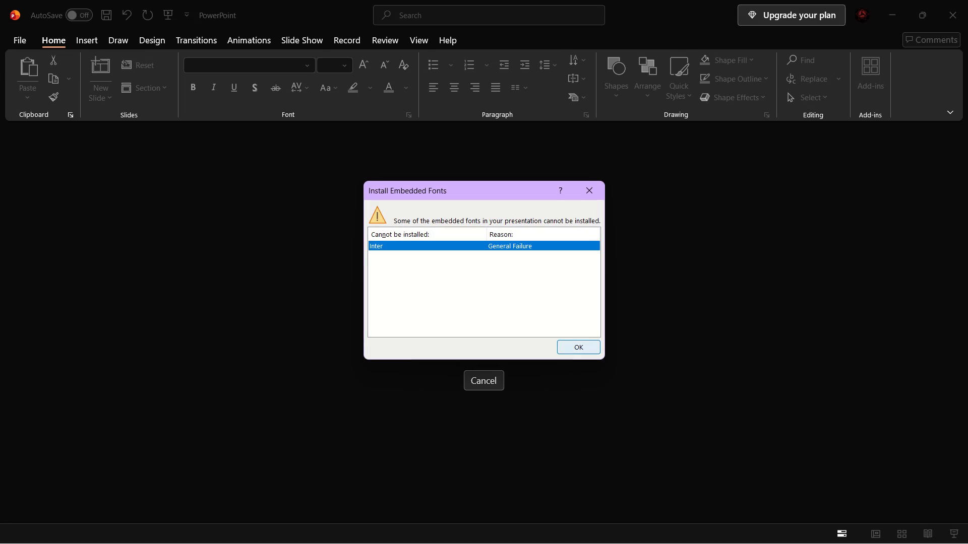
click(575, 341)
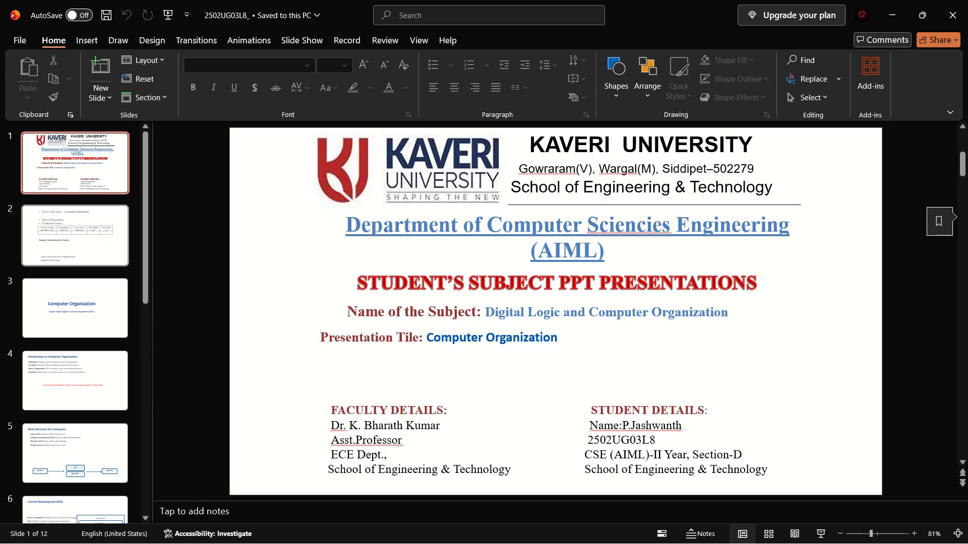
Look through slides 2, 4 and 5 of the presentation to review the evaluation page, introduction and basic computer structure.
click(105, 249)
click(396, 231)
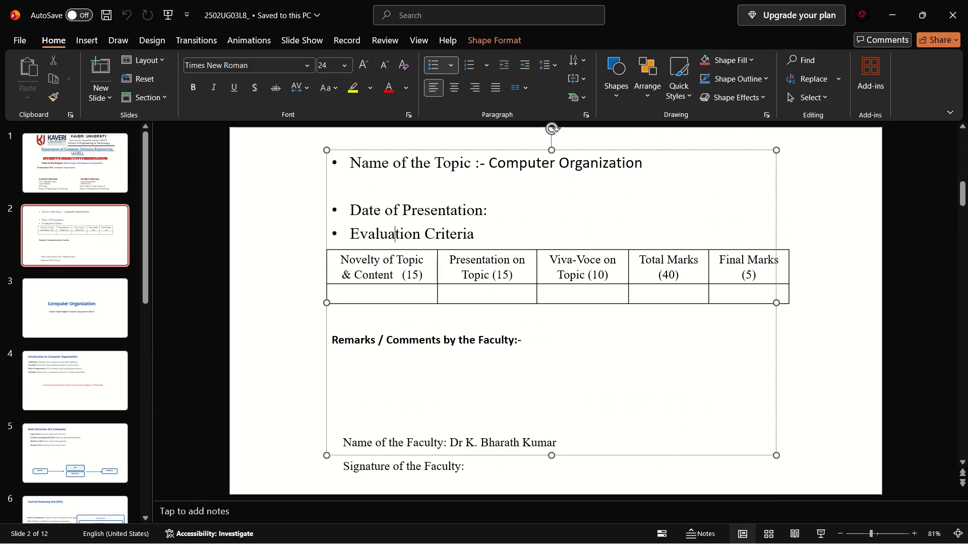
click(81, 368)
click(363, 211)
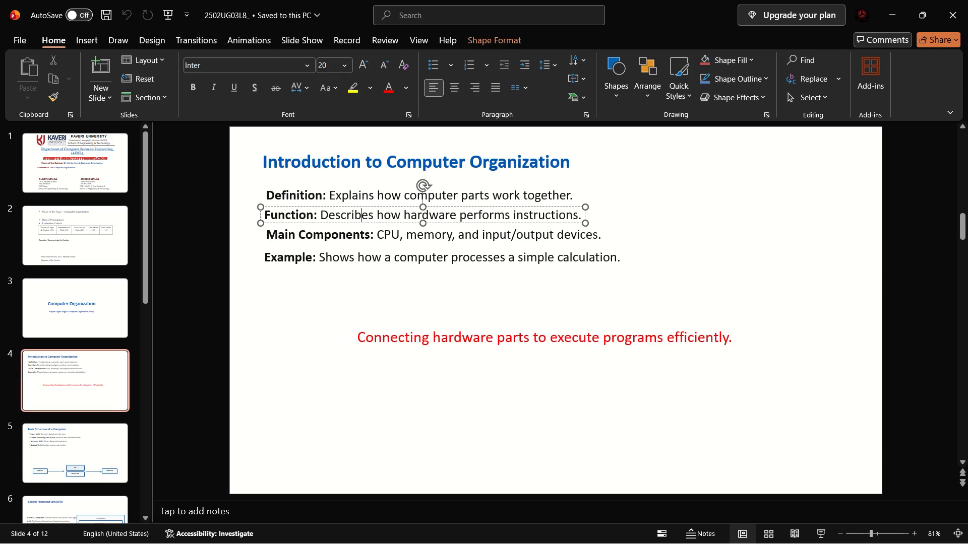
click(96, 453)
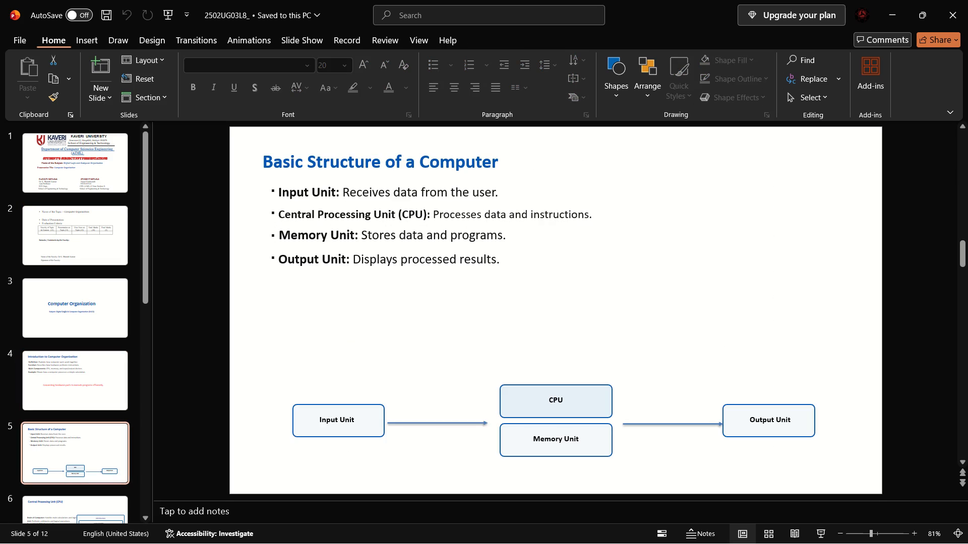
Save the presentation under its current name, continuing without the unavailable Inter font.
click(24, 38)
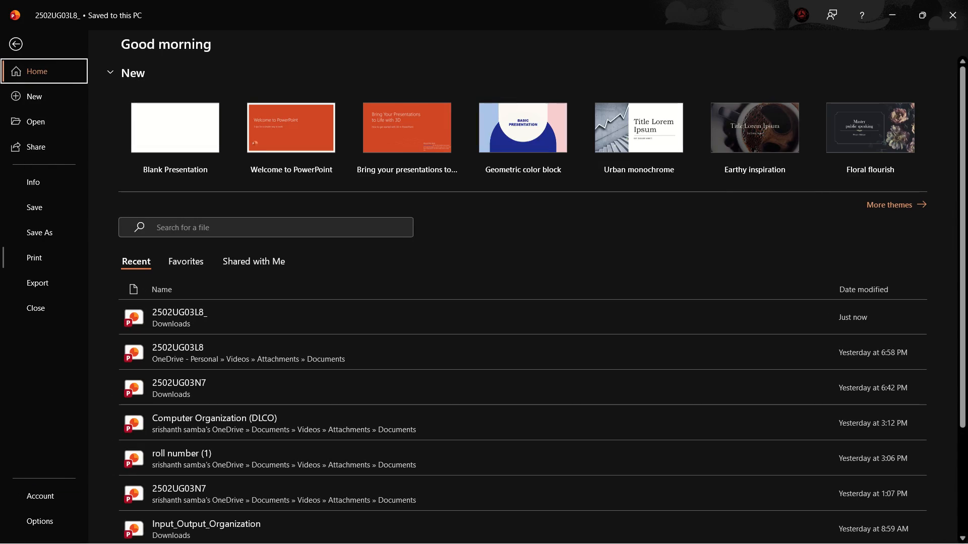
click(52, 213)
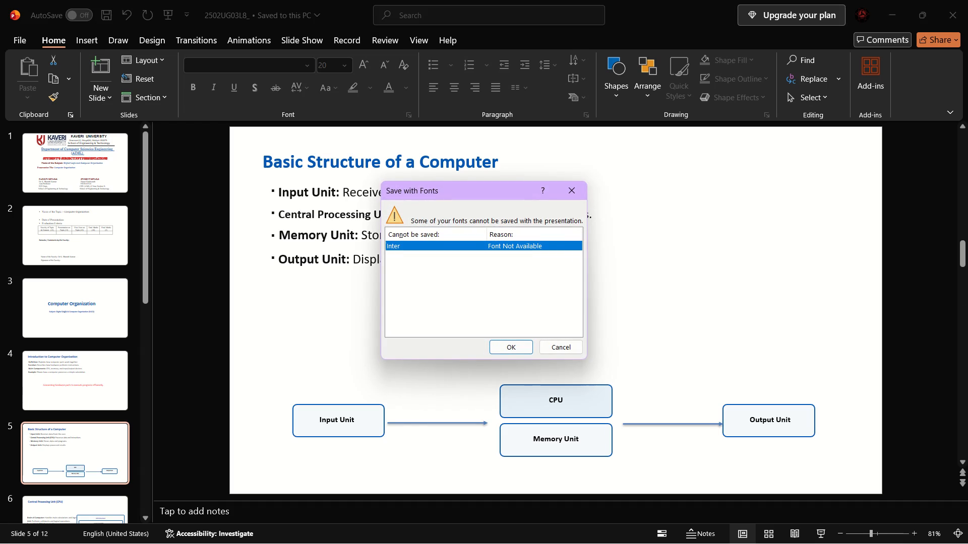
click(515, 354)
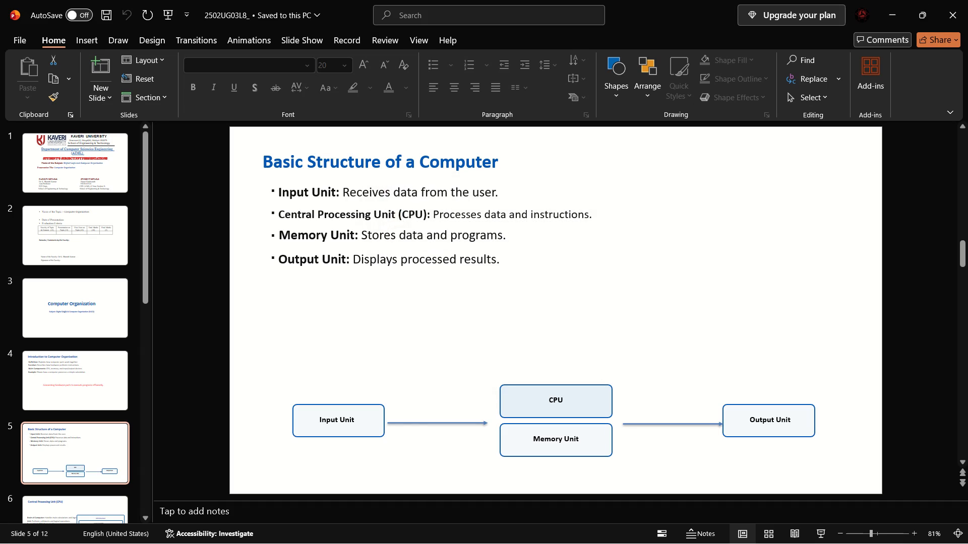
Save the presentation again with Save As to the Downloads folder as a PowerPoint Presentation, keeping its name and replacing the existing file.
click(15, 32)
click(37, 229)
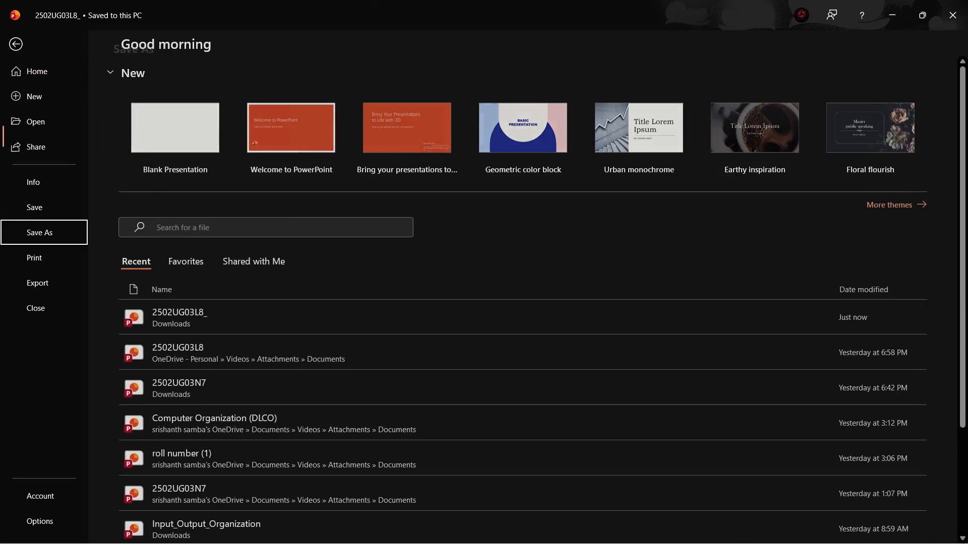
click(176, 281)
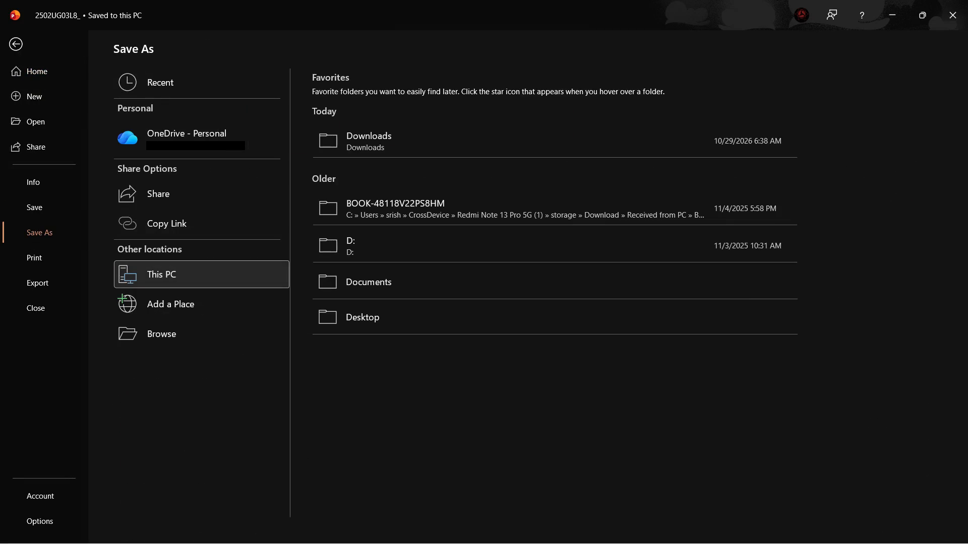
click(388, 137)
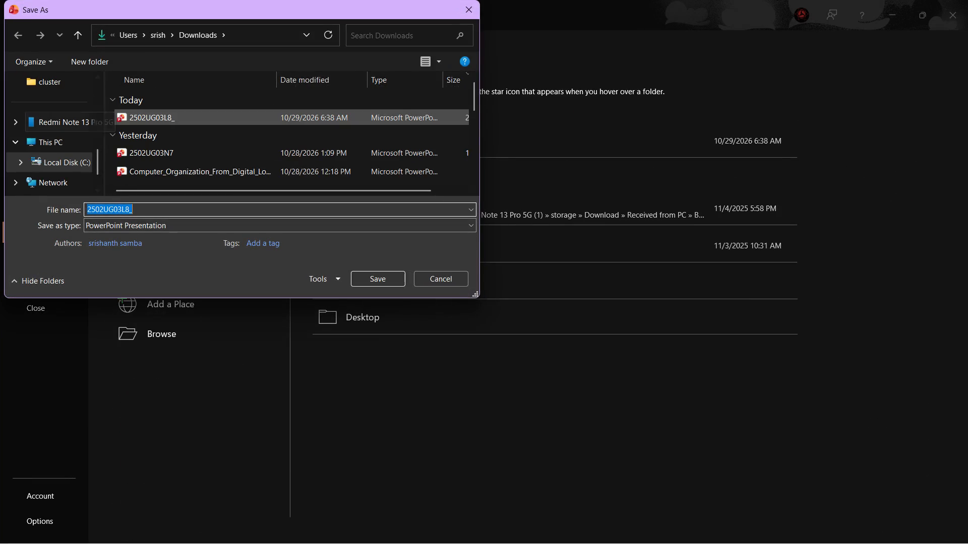
click(79, 130)
scroll(79, 130, up, 2)
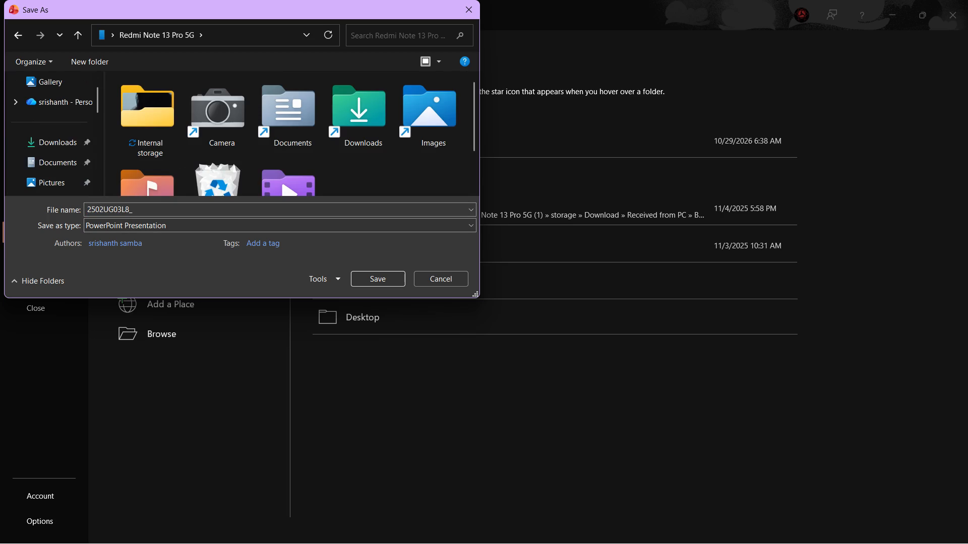
click(61, 145)
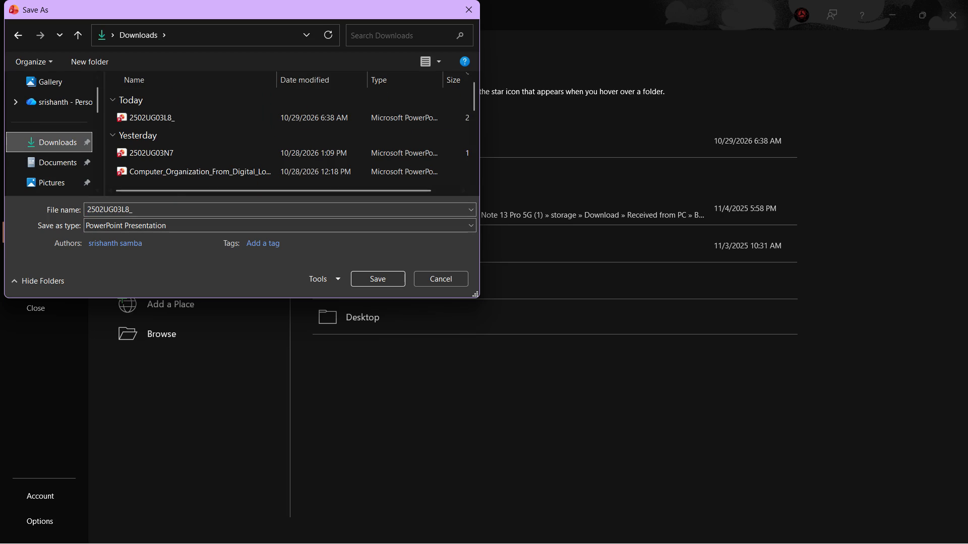
click(382, 282)
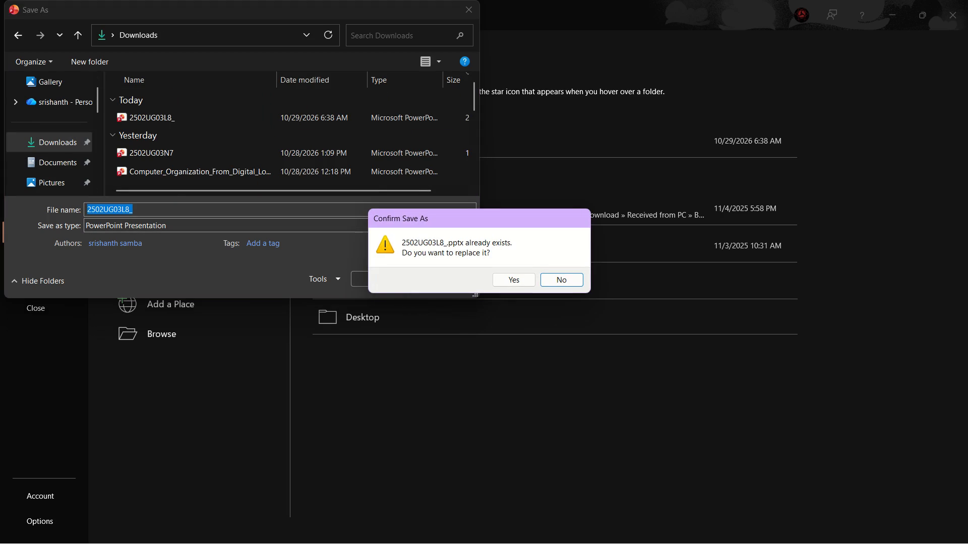
click(516, 282)
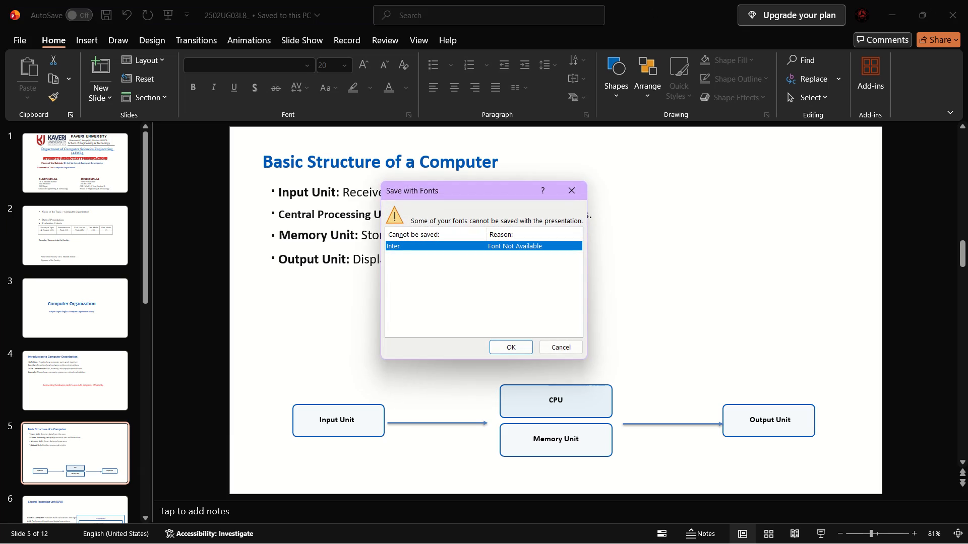
click(519, 351)
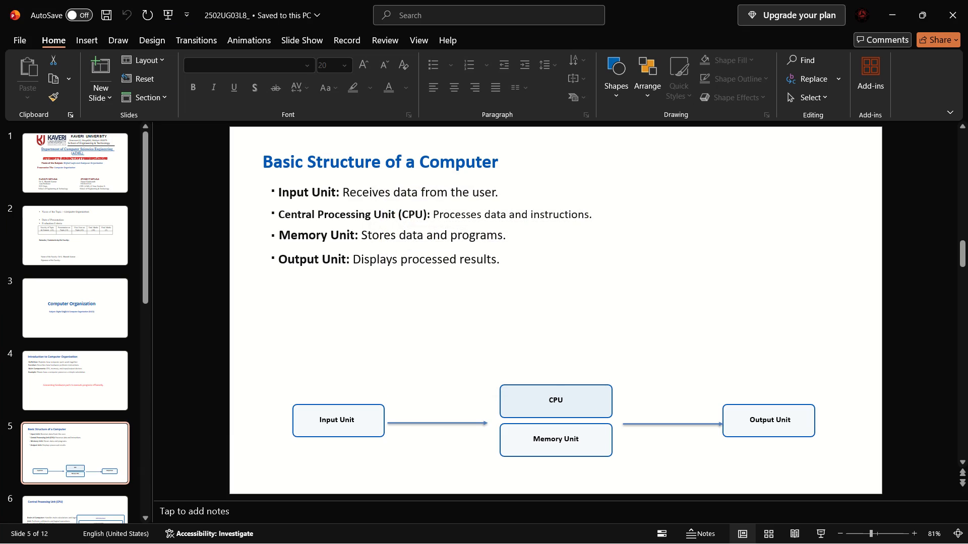
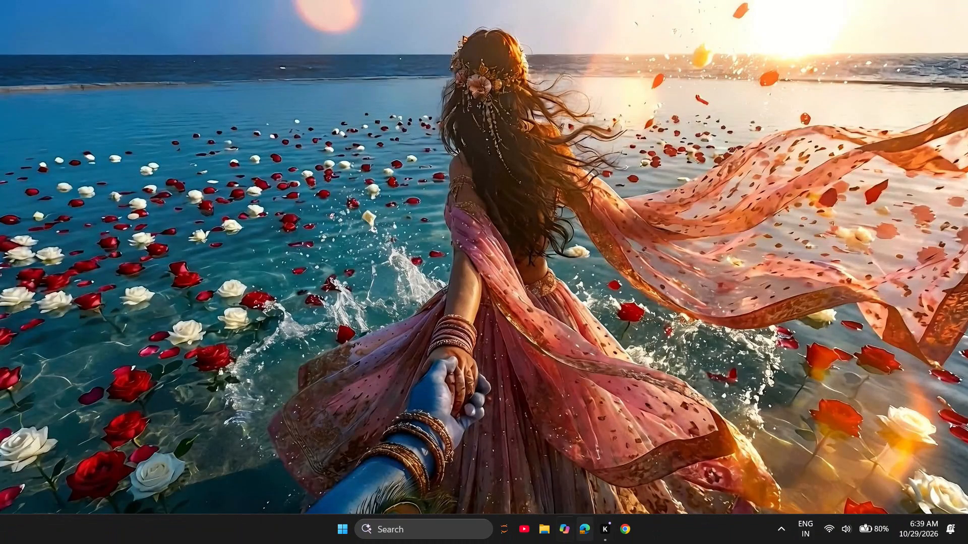
Search the computer for an app using the letter "w".
click(443, 535)
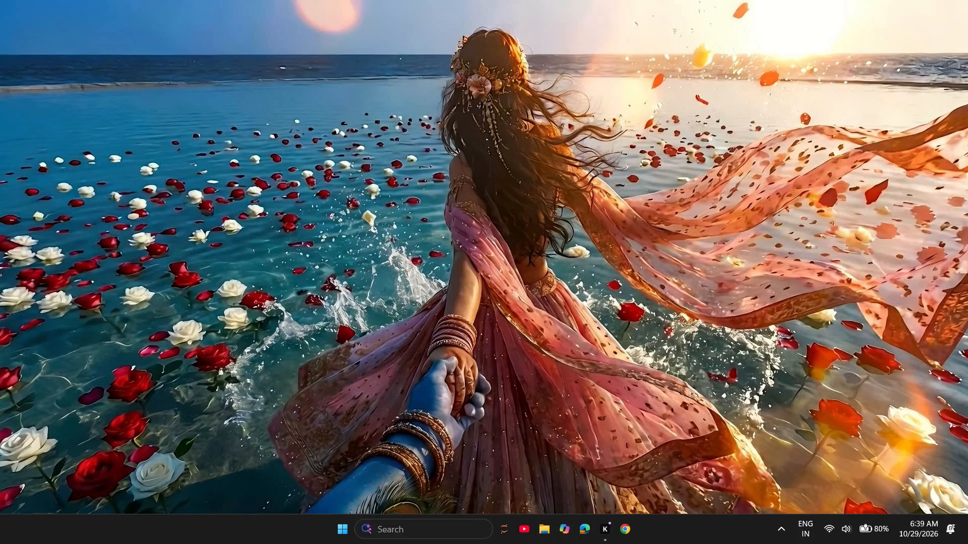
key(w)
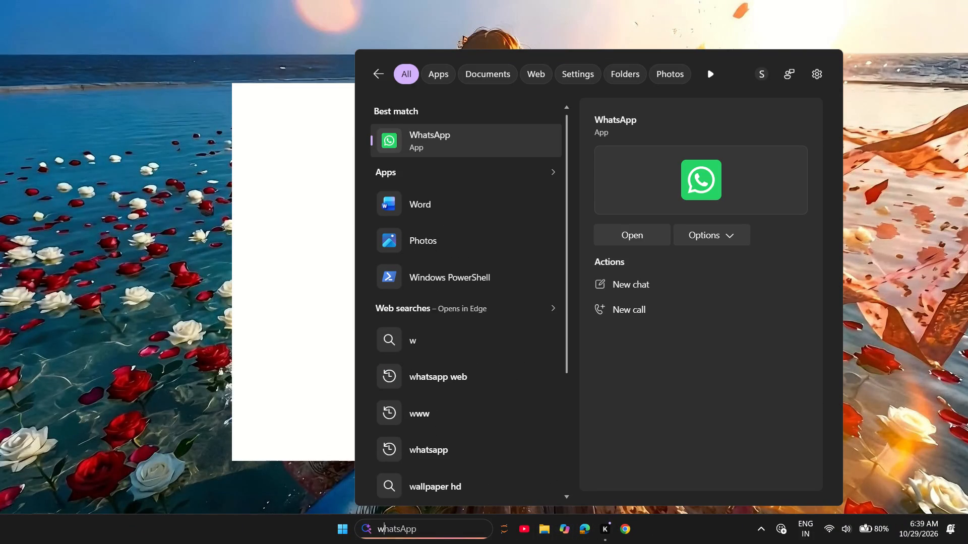
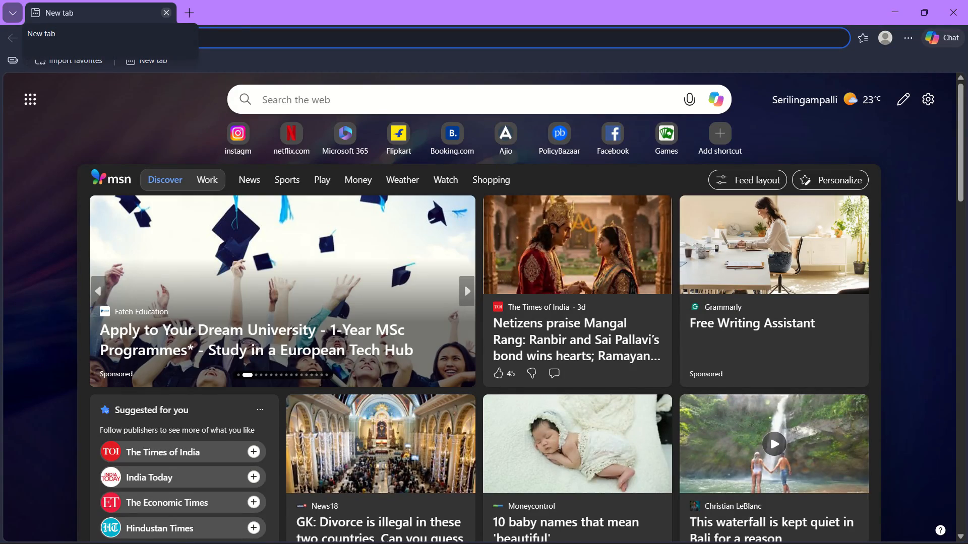
Close the empty New tab in Microsoft Edge.
click(165, 10)
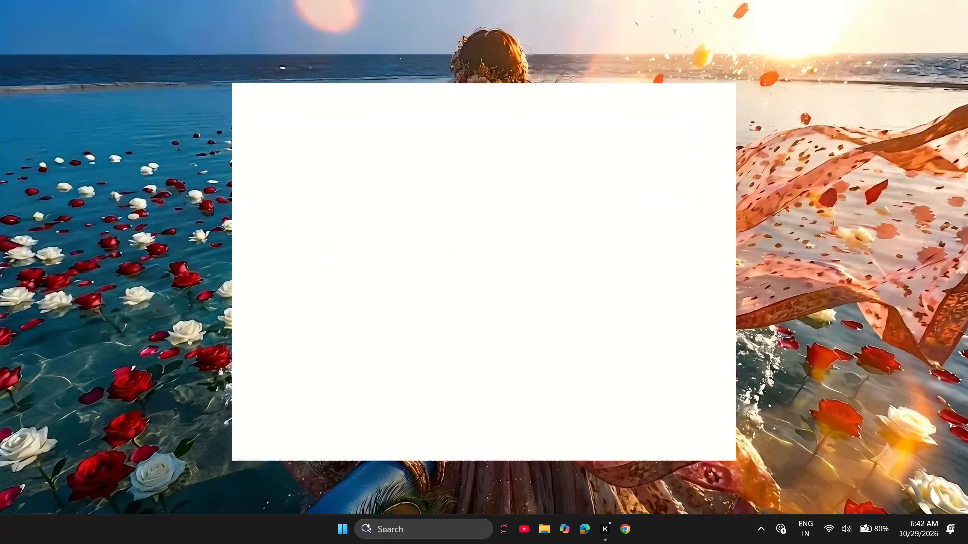
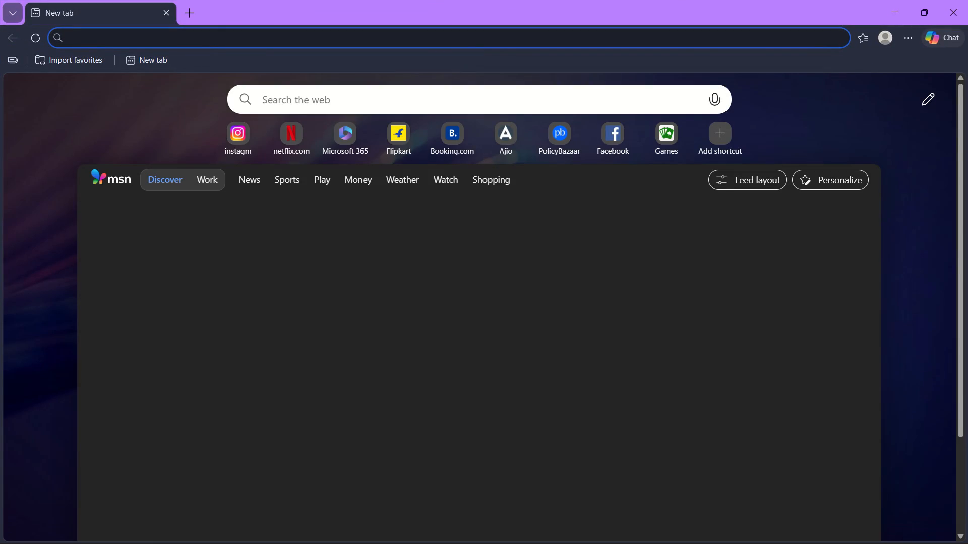
Close the Edge browser's only open tab and the YouTube window to clear the desktop.
click(277, 93)
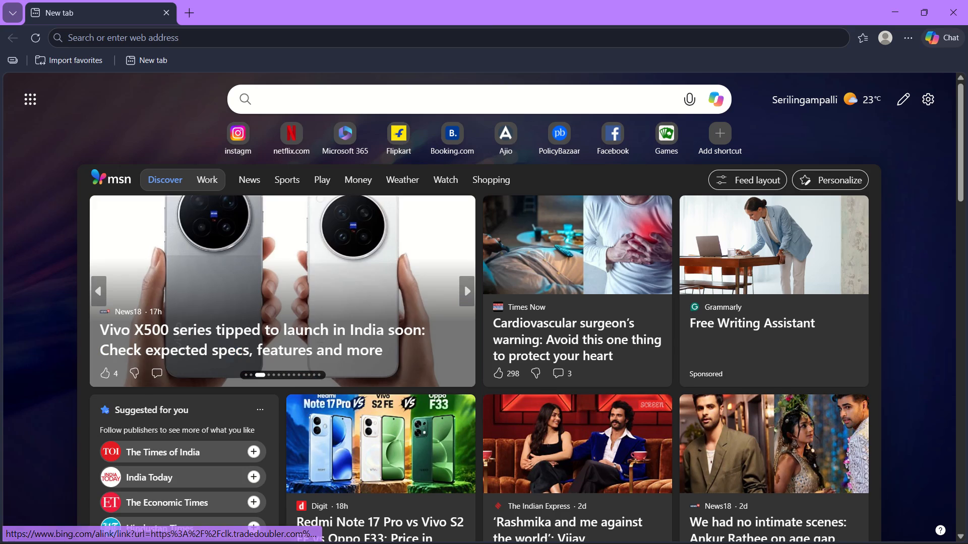
click(169, 15)
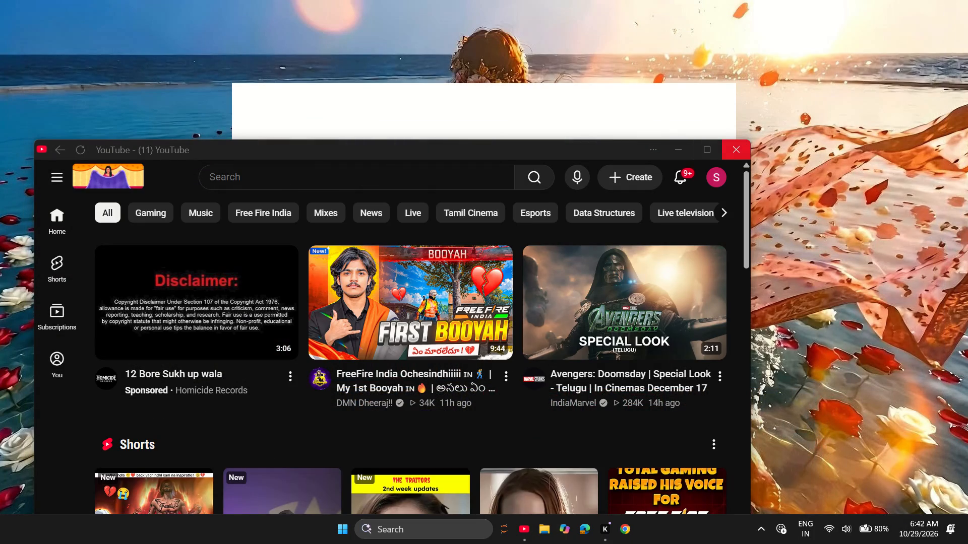
click(728, 150)
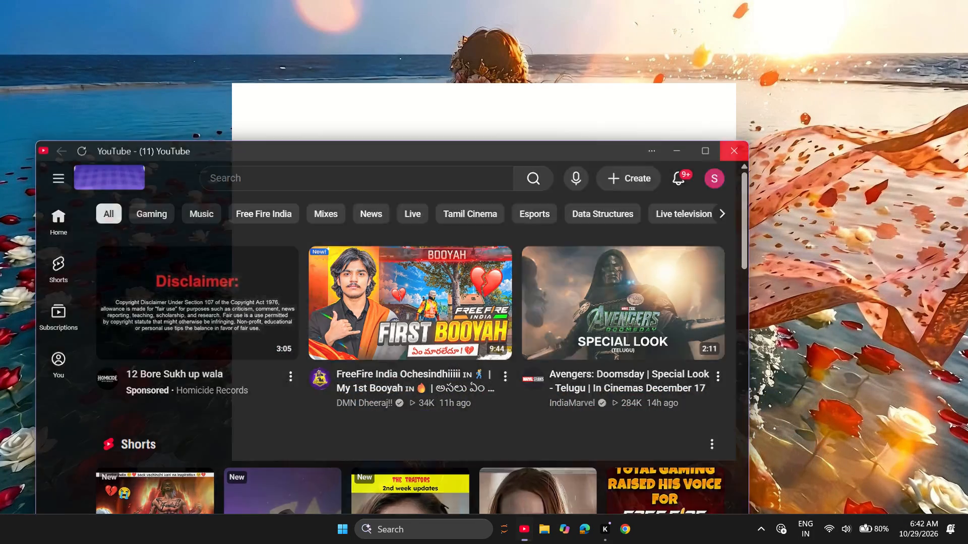
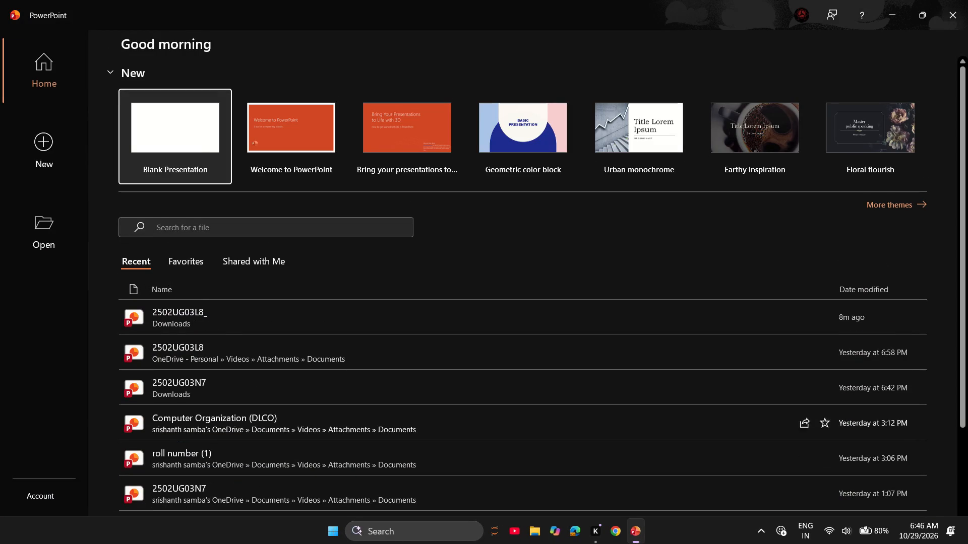
Open the recent presentation stored in OneDrive - Personal » Videos » Attachments » Documents, last modified yesterday at 6:58 PM.
double_click(296, 352)
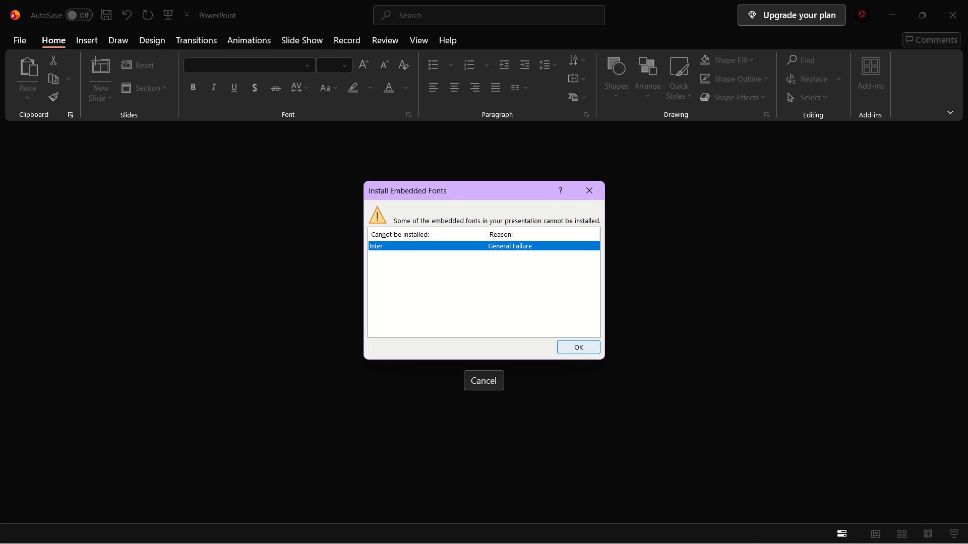
click(594, 191)
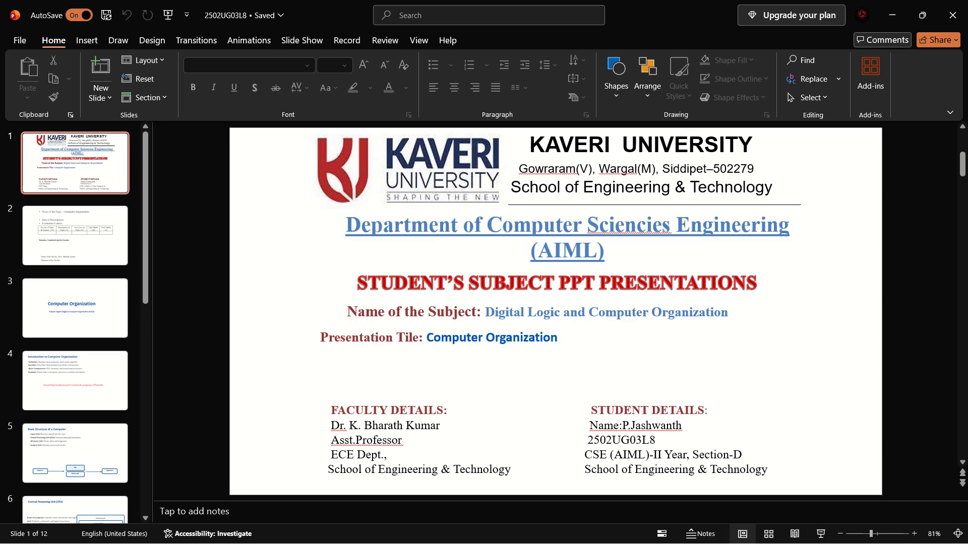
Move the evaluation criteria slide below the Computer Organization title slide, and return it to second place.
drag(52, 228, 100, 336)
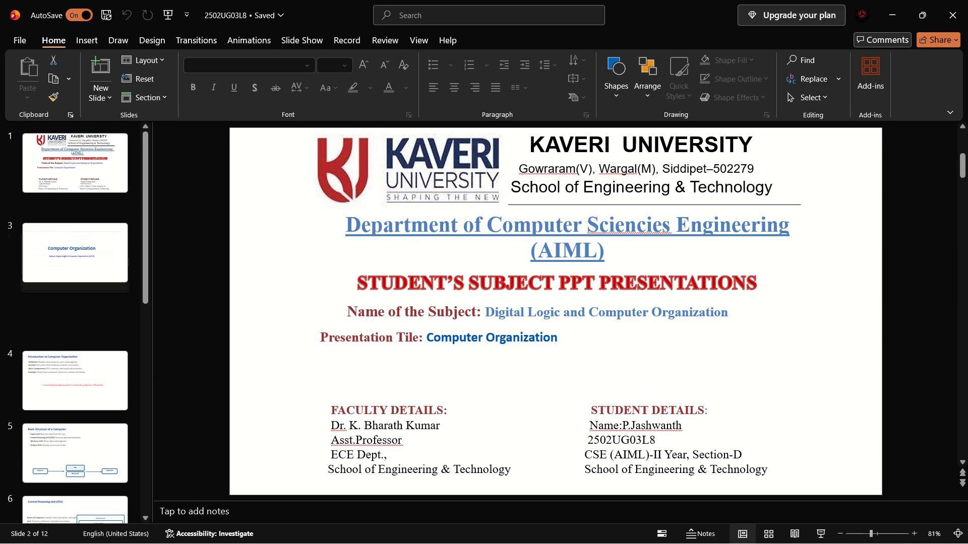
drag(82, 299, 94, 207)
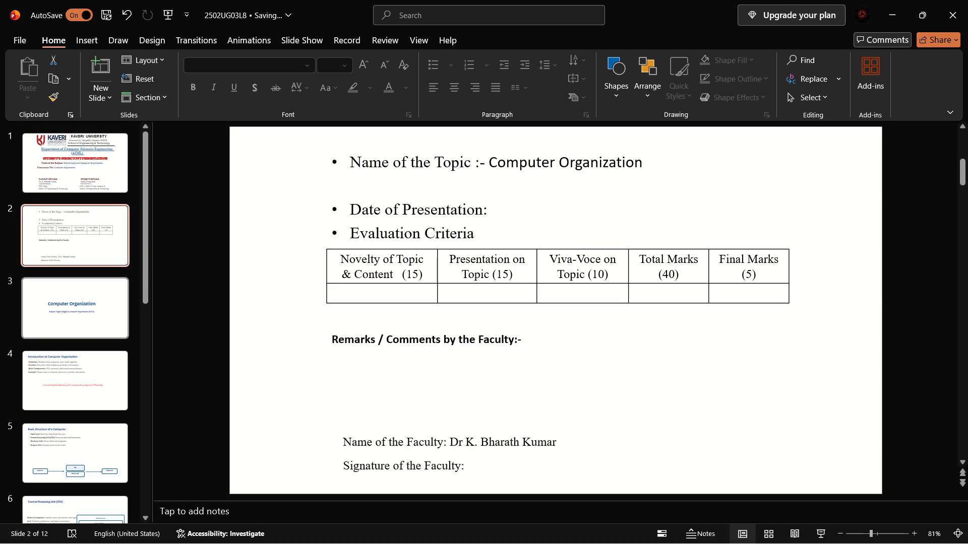
On slide 3, apply the Appear animation to the Computer Organization title and Fly In to the subject line below it.
click(97, 288)
click(454, 263)
click(477, 290)
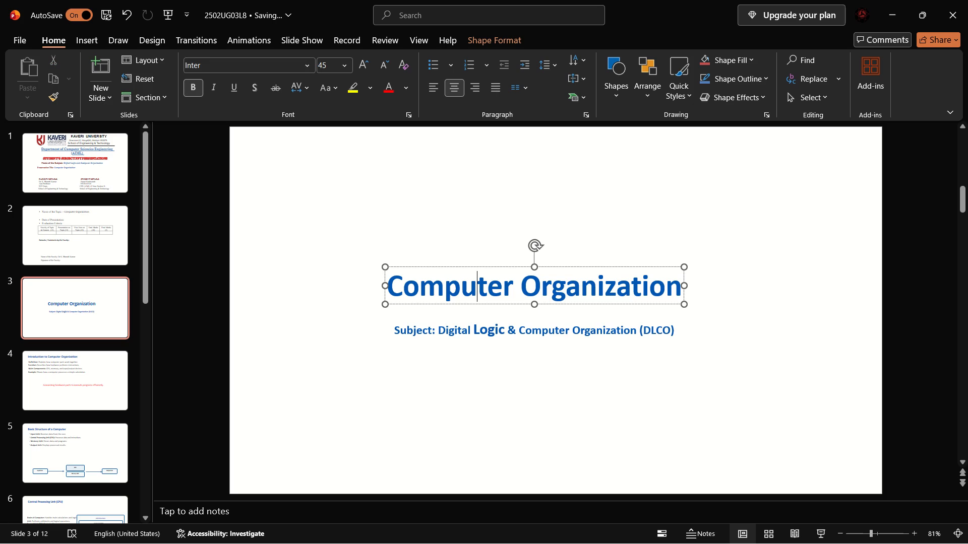
click(211, 40)
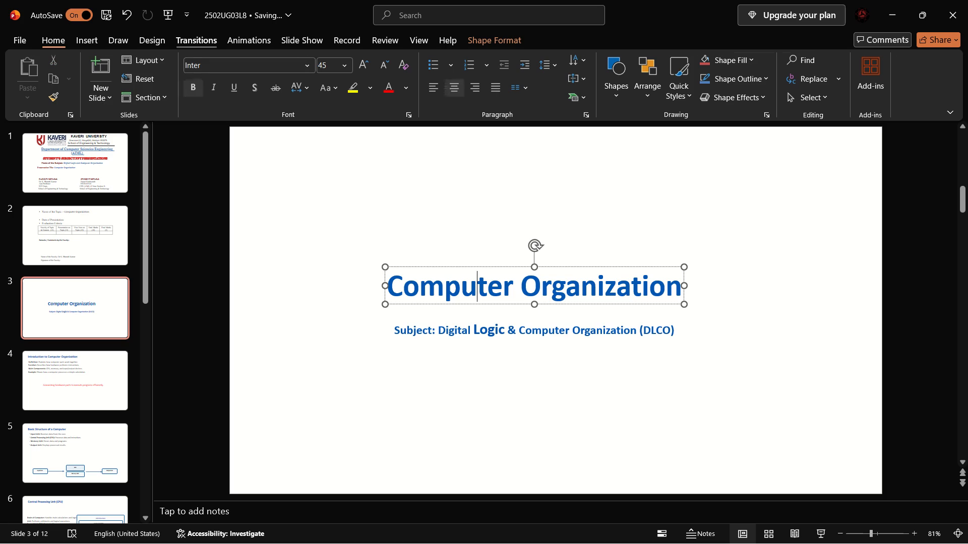
click(255, 37)
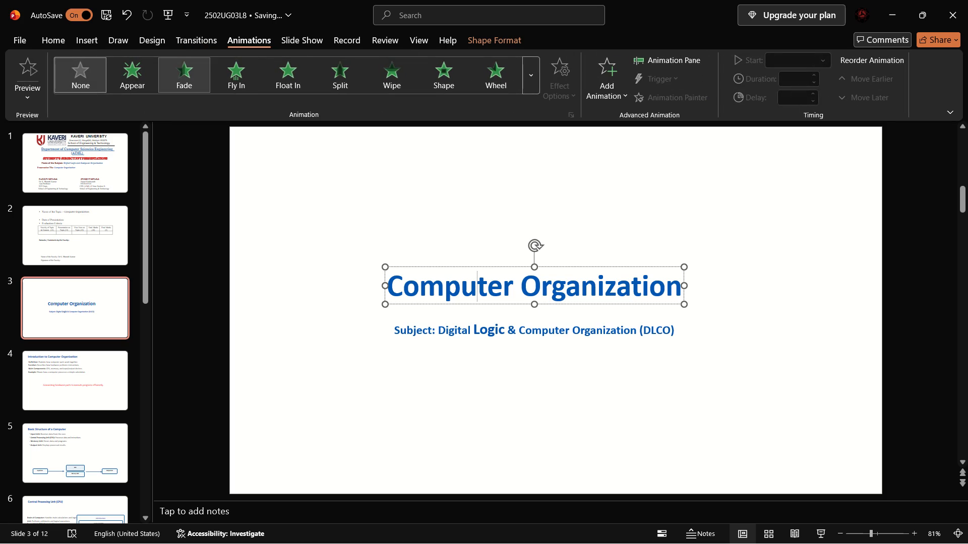
click(150, 77)
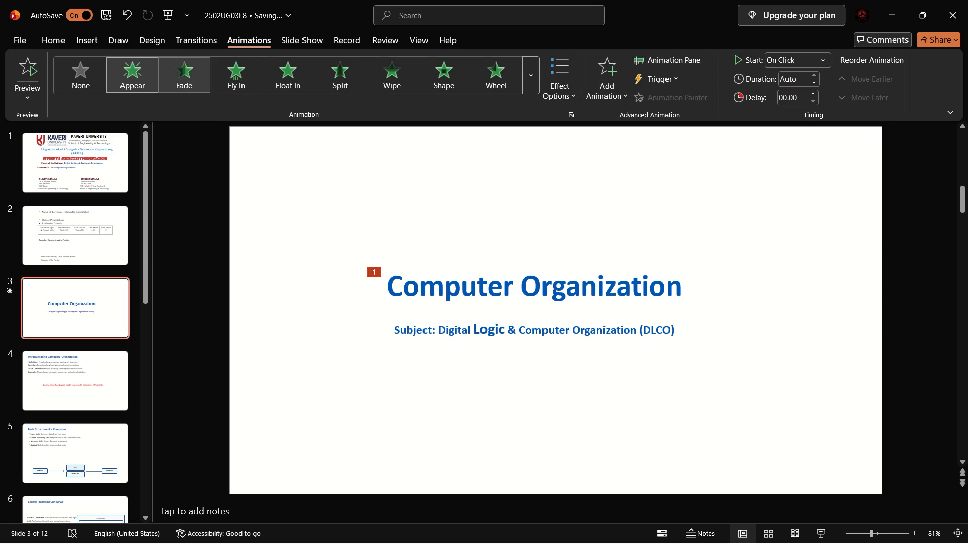
click(471, 326)
click(232, 87)
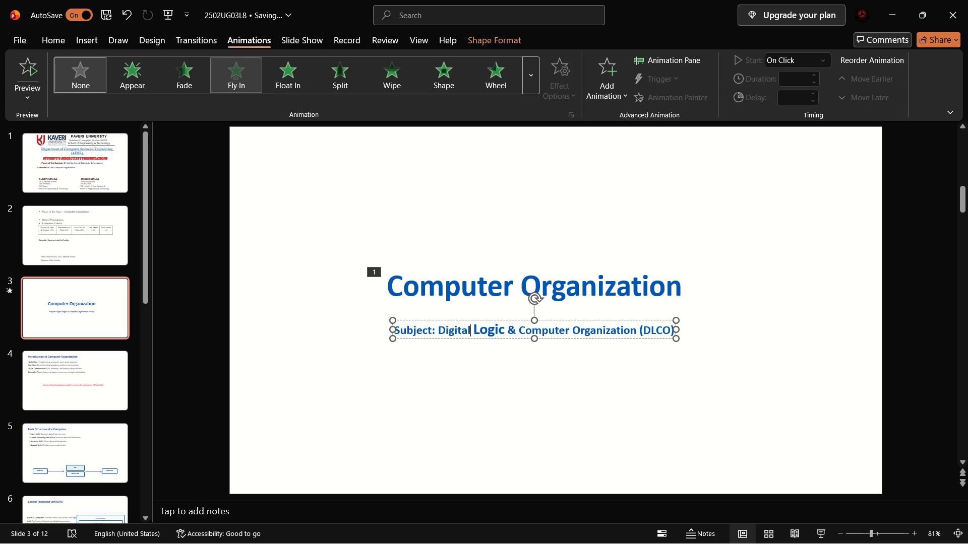
Apply the Appear animation to the Introduction to Computer Organization title on slide 4.
click(75, 399)
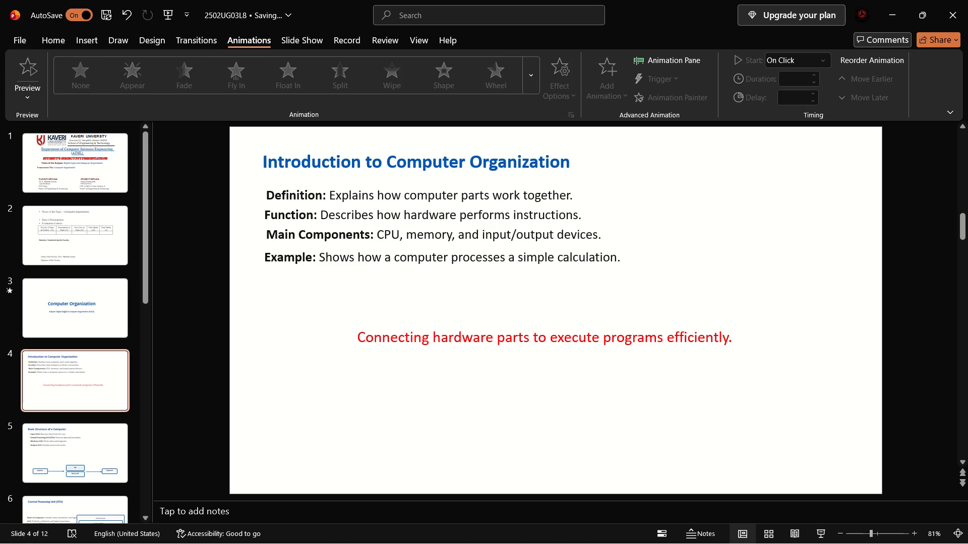
click(310, 165)
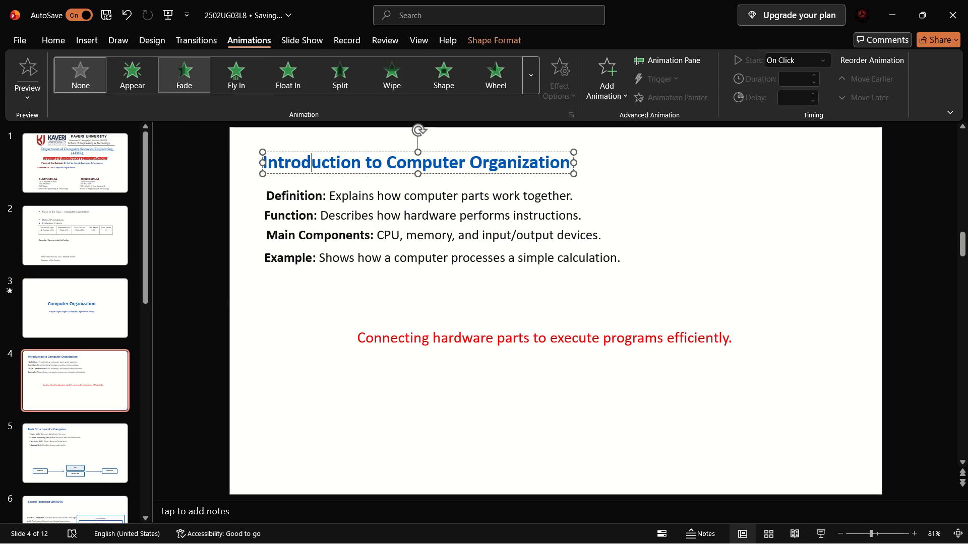
click(149, 77)
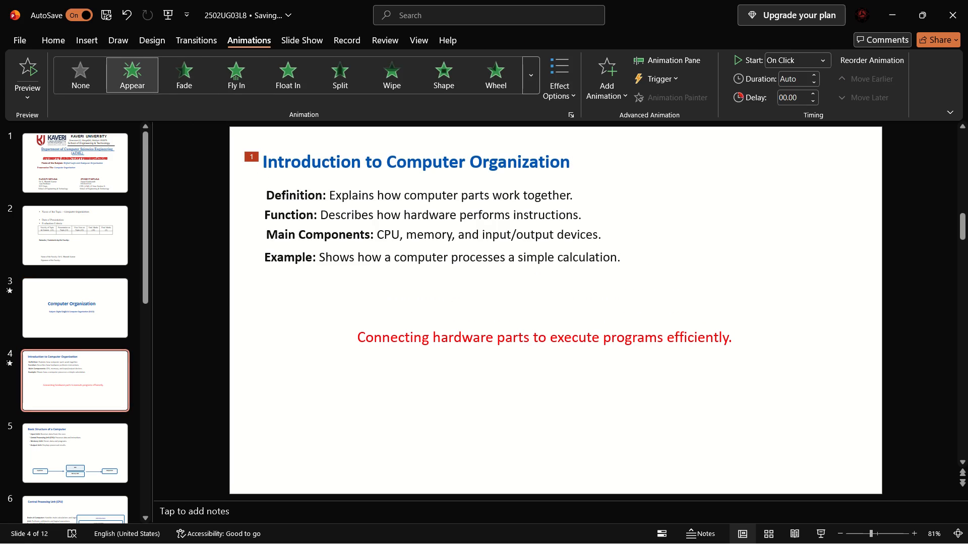
Apply the Fly In animation separately to the Definition, Function, Main Components and Example lines on slide 4.
click(317, 190)
click(241, 70)
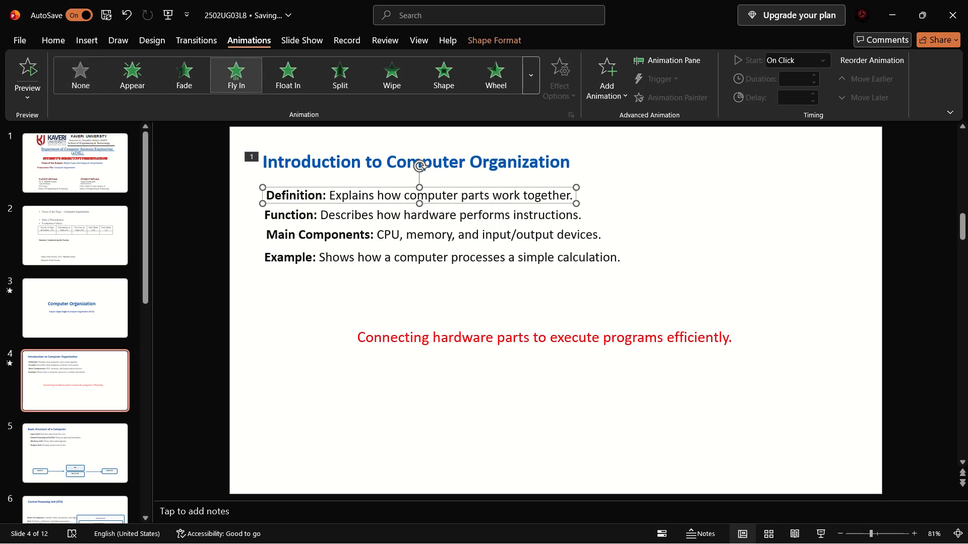
click(328, 212)
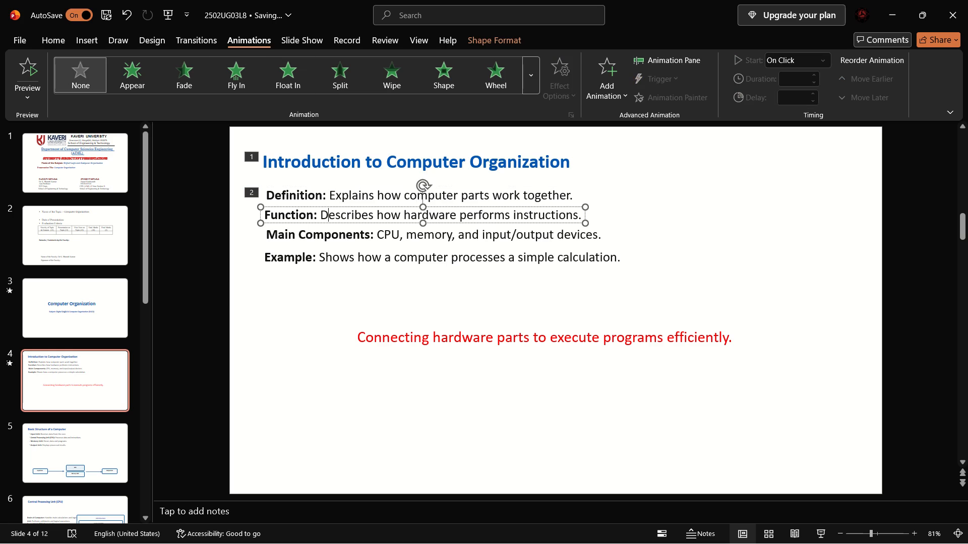
click(249, 72)
click(374, 232)
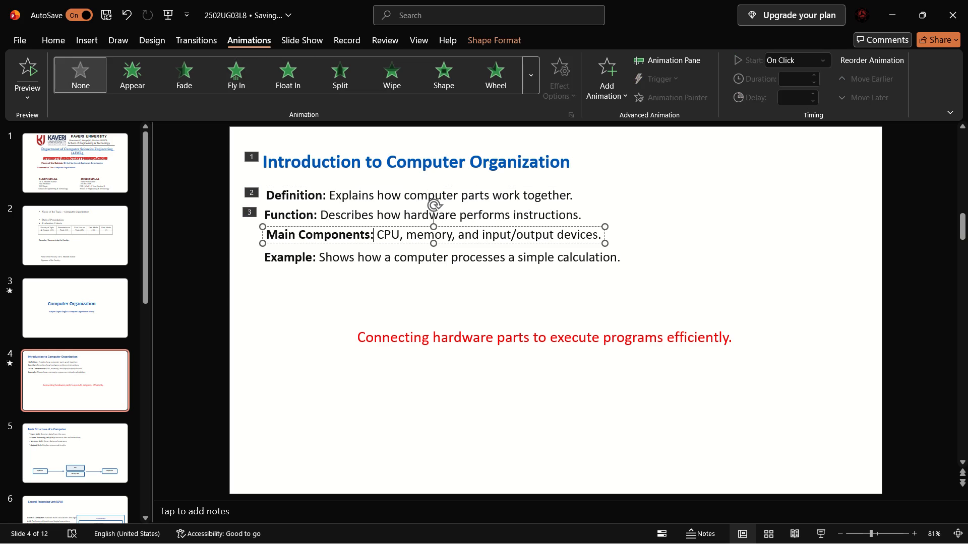
click(217, 68)
click(278, 261)
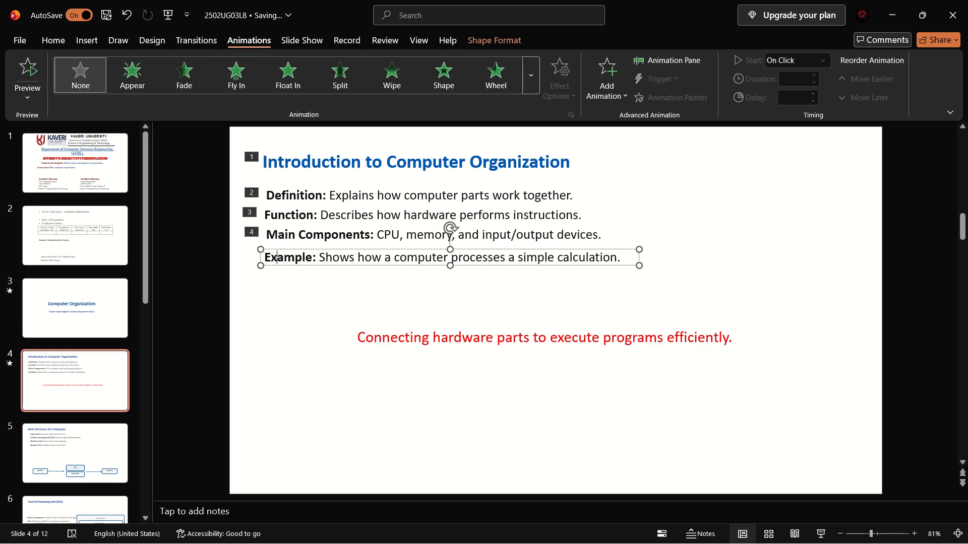
click(228, 61)
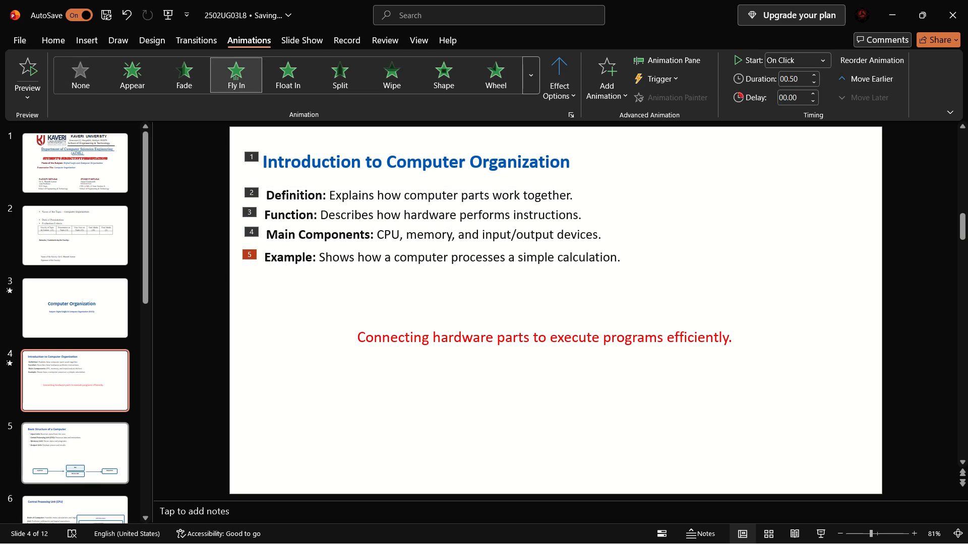
Apply the Appear animation to the Basic Structure of a Computer title on slide 5.
click(69, 435)
click(309, 162)
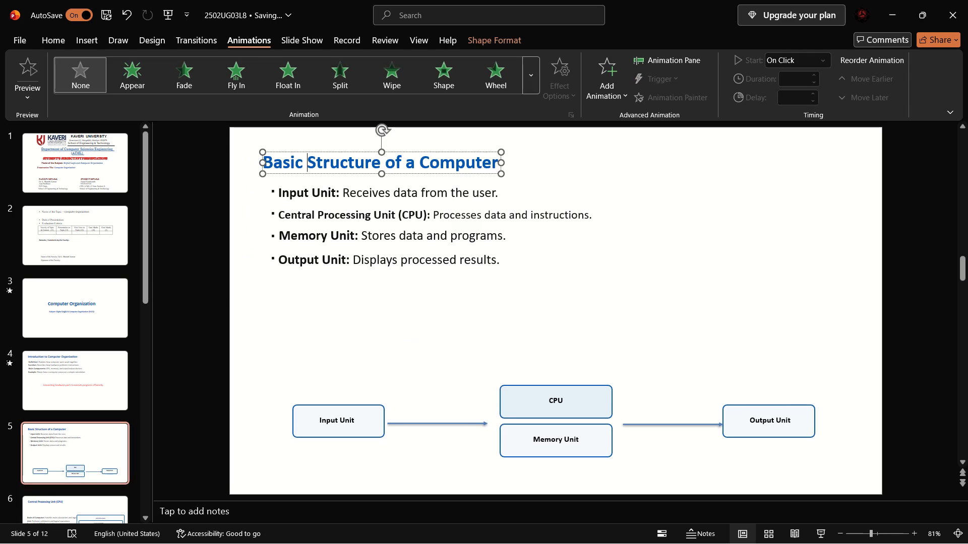
click(131, 77)
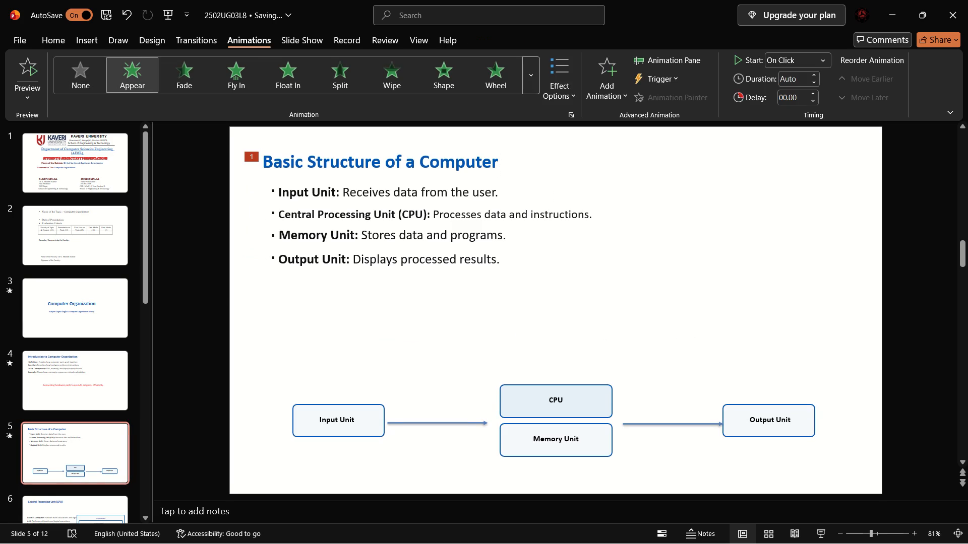
click(364, 168)
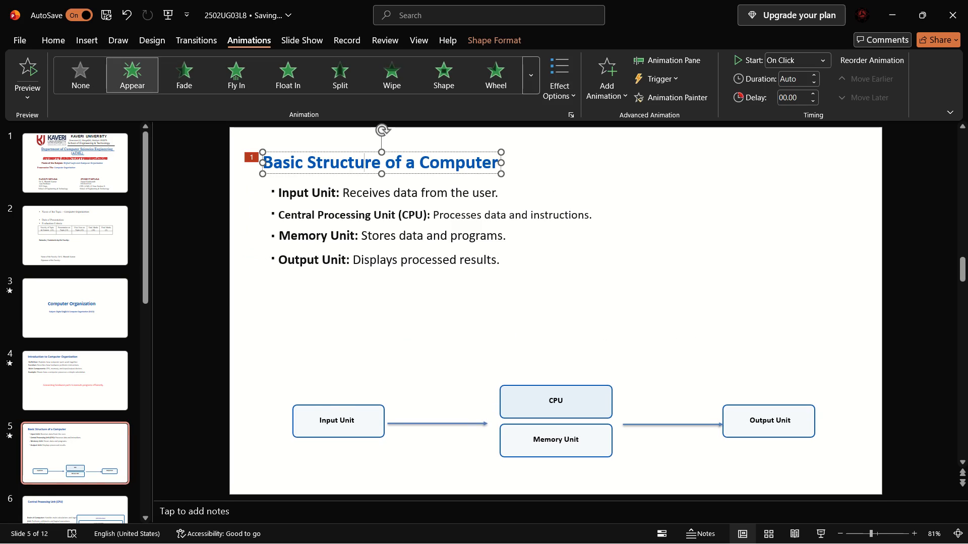
Apply the Float In animation separately to slide 5's Input Unit, Central Processing Unit, Memory Unit and Output Unit text lines, in that order.
click(362, 201)
click(273, 83)
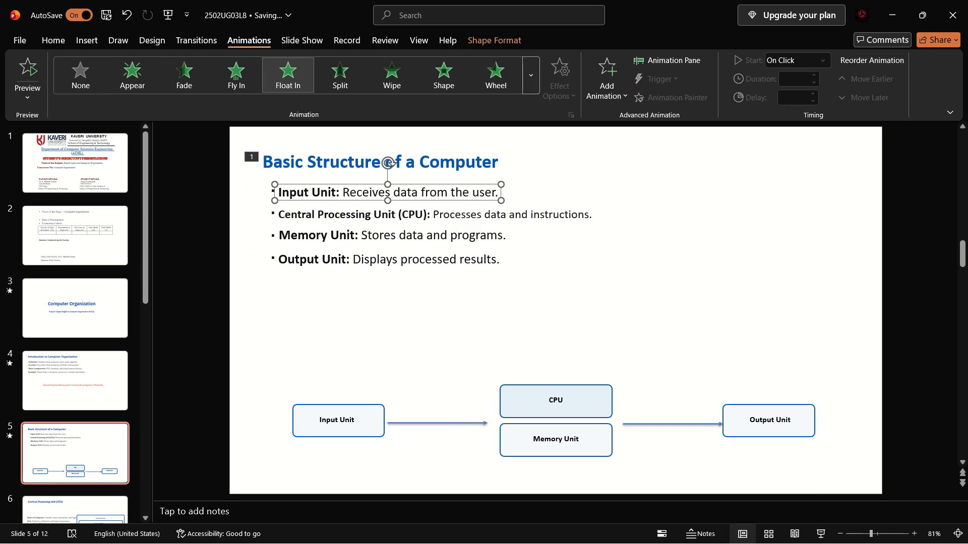
click(296, 224)
click(298, 211)
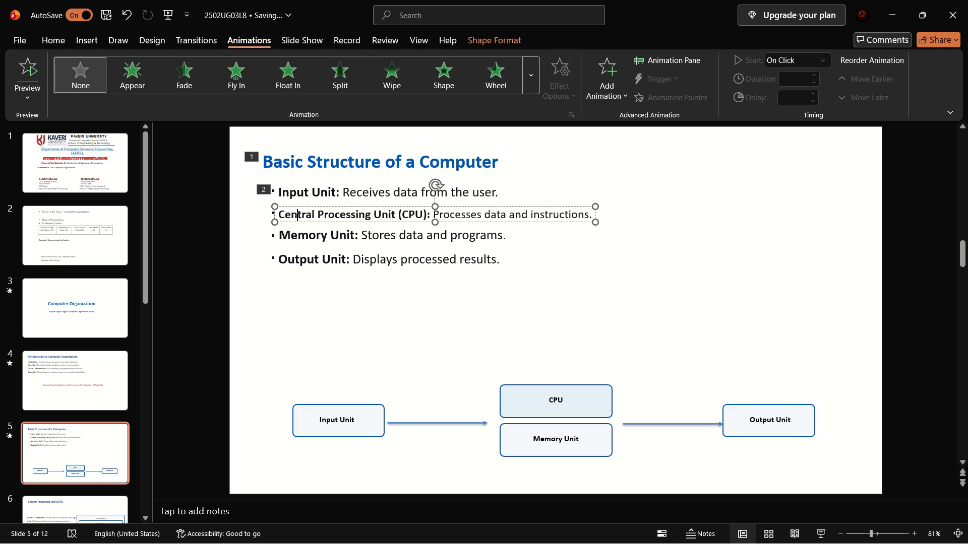
click(275, 64)
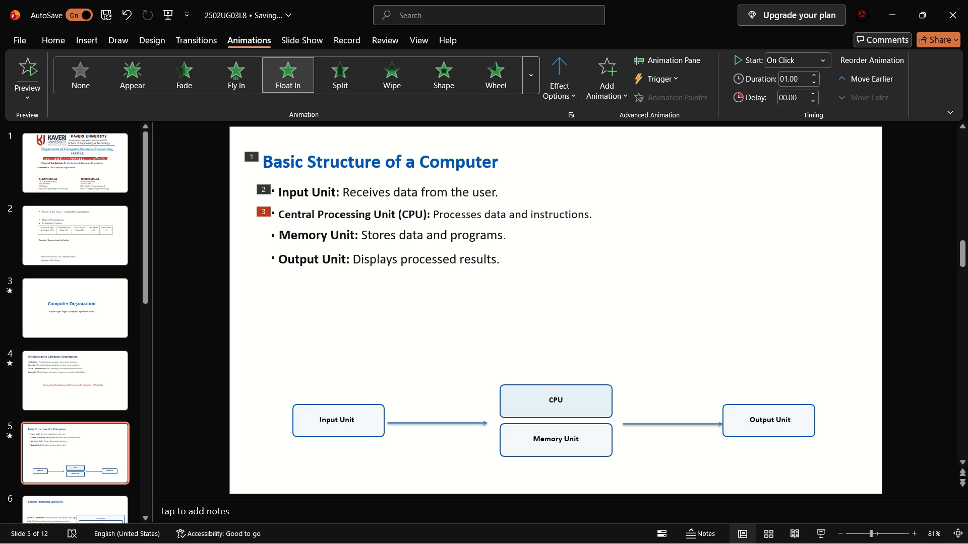
click(298, 240)
click(294, 83)
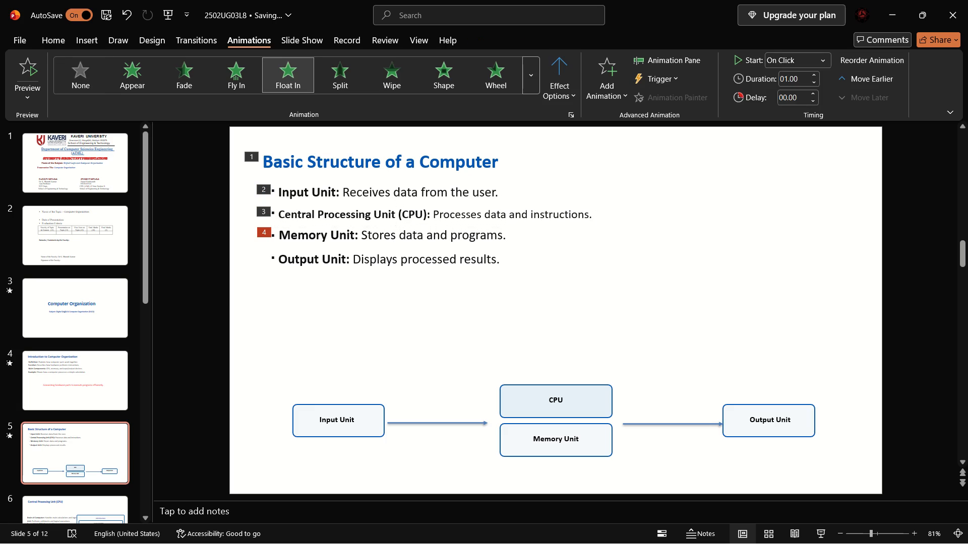
click(291, 259)
click(290, 90)
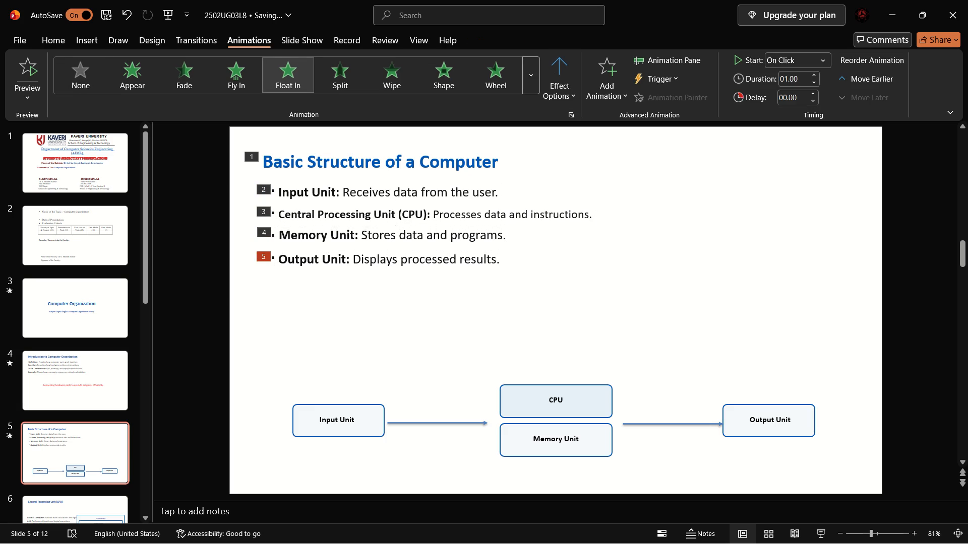
click(290, 90)
Apply the Split animation separately to the diagram's Input Unit box, its label, and the arrow leading from it.
click(372, 404)
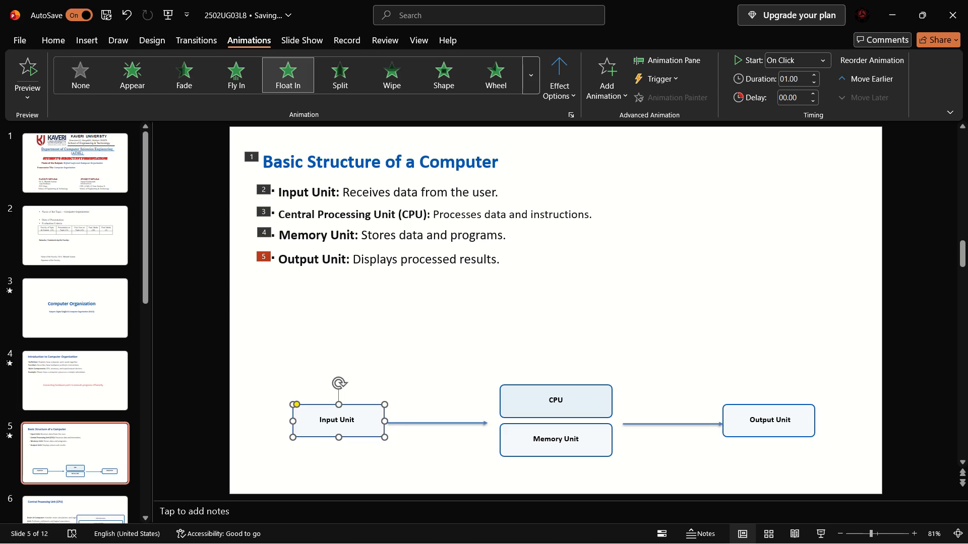
click(347, 82)
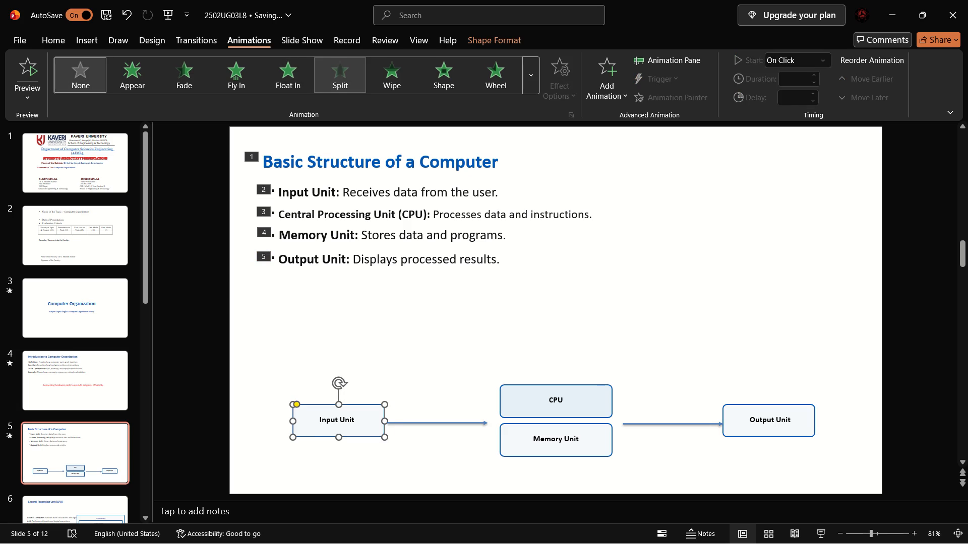
click(333, 424)
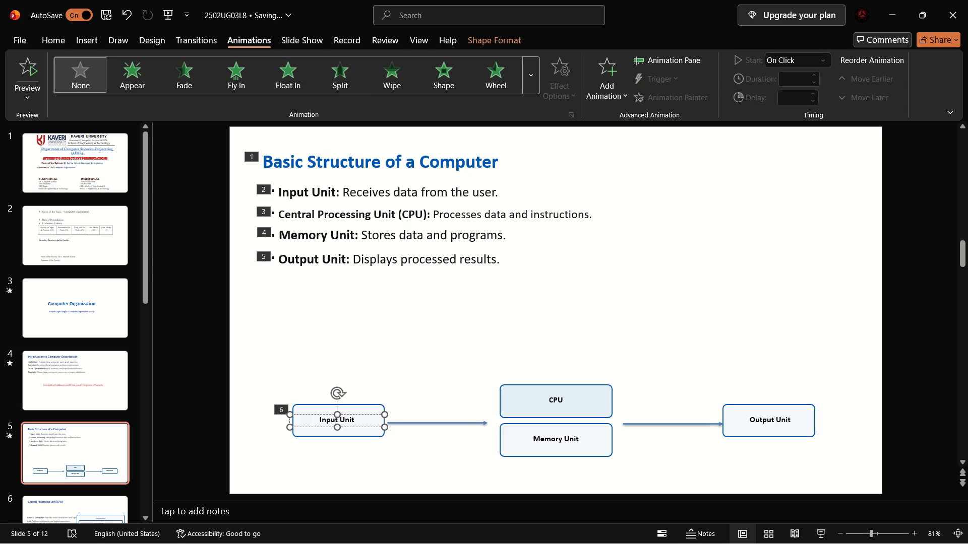
click(354, 82)
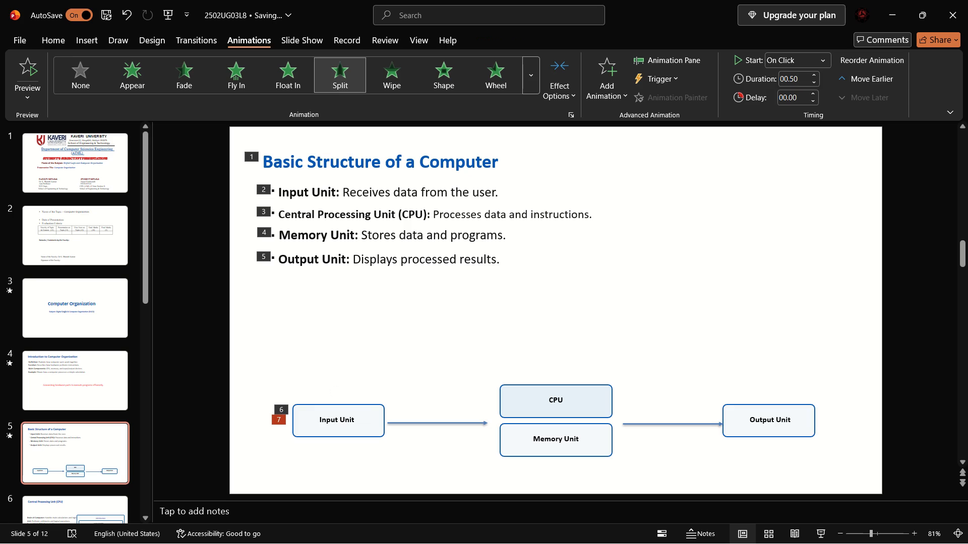
click(441, 419)
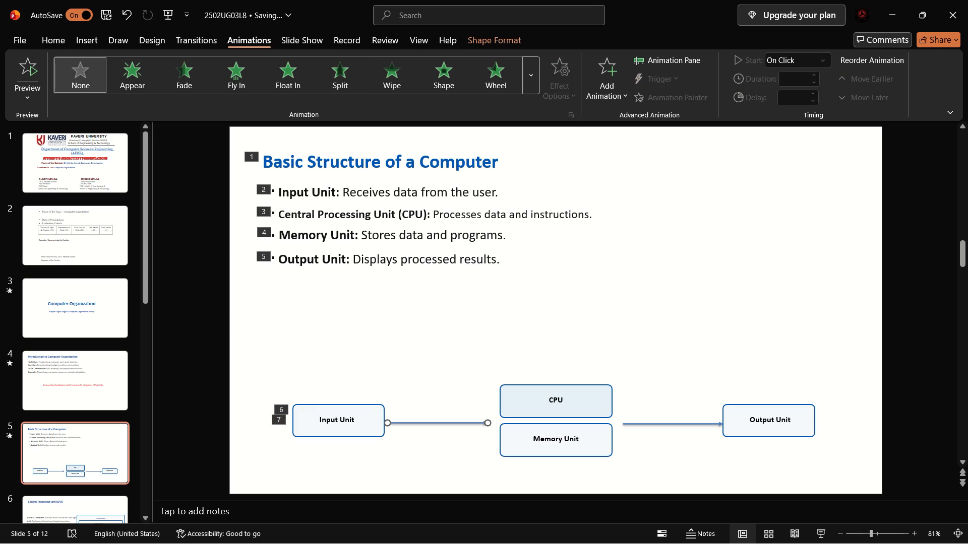
click(340, 91)
Apply the Split animation to the diagram's CPU and Memory Unit boxes and their labels together as one selection.
click(549, 414)
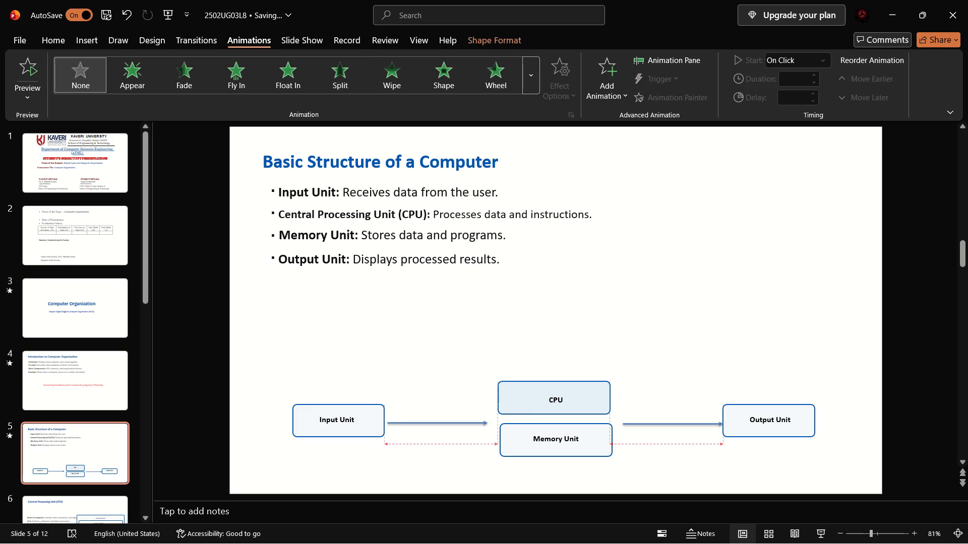
drag(486, 360, 503, 373)
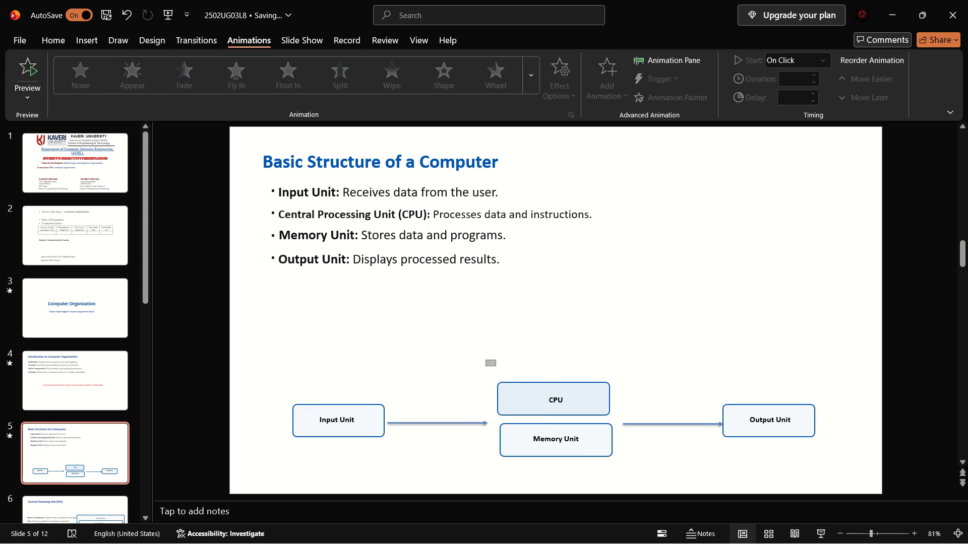
drag(503, 373, 620, 477)
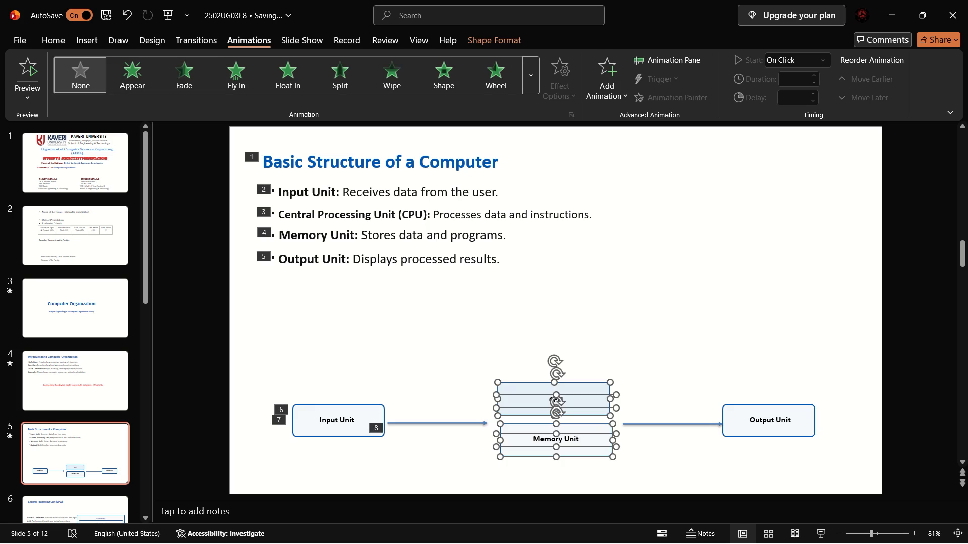
click(349, 70)
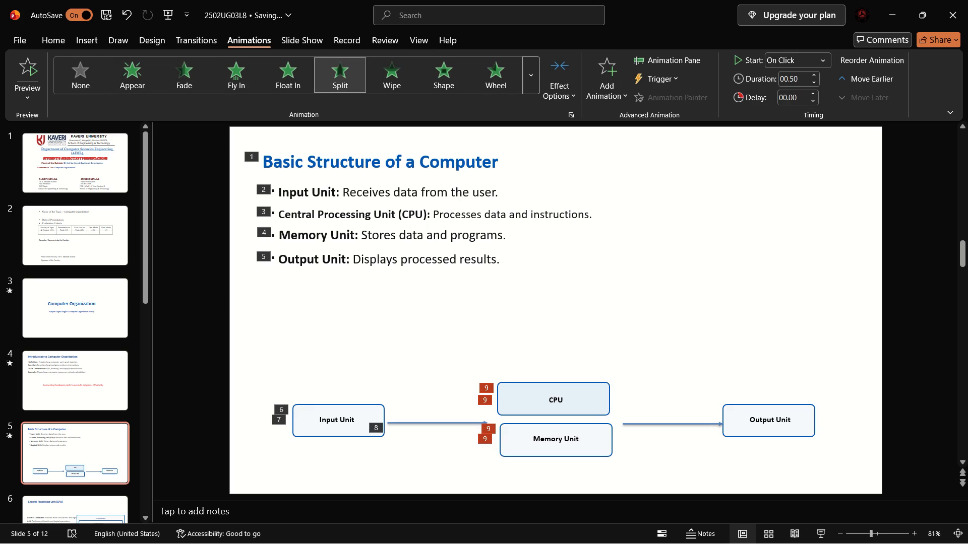
Apply the Split animation to the arrow leading to the Output Unit box, and as one selection to that box and its label.
click(679, 420)
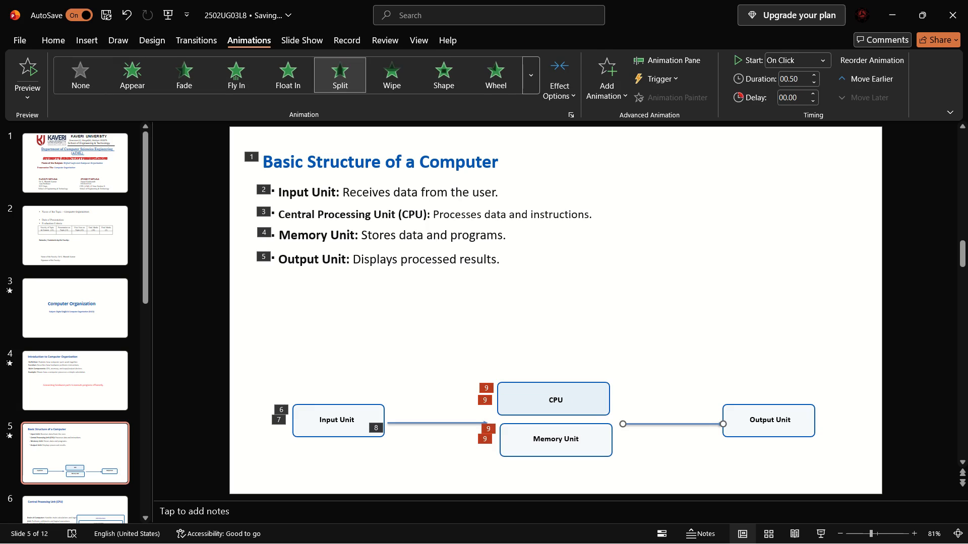
click(345, 86)
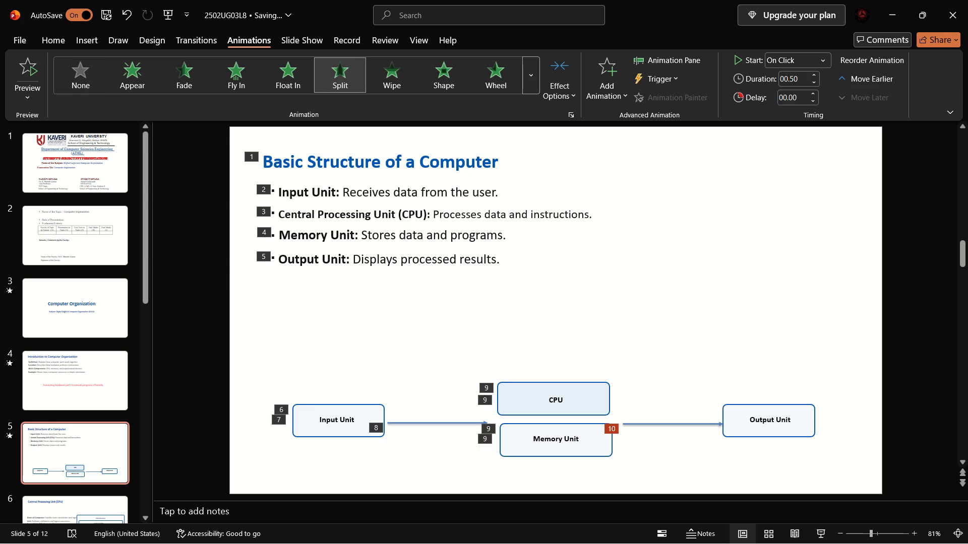
click(751, 419)
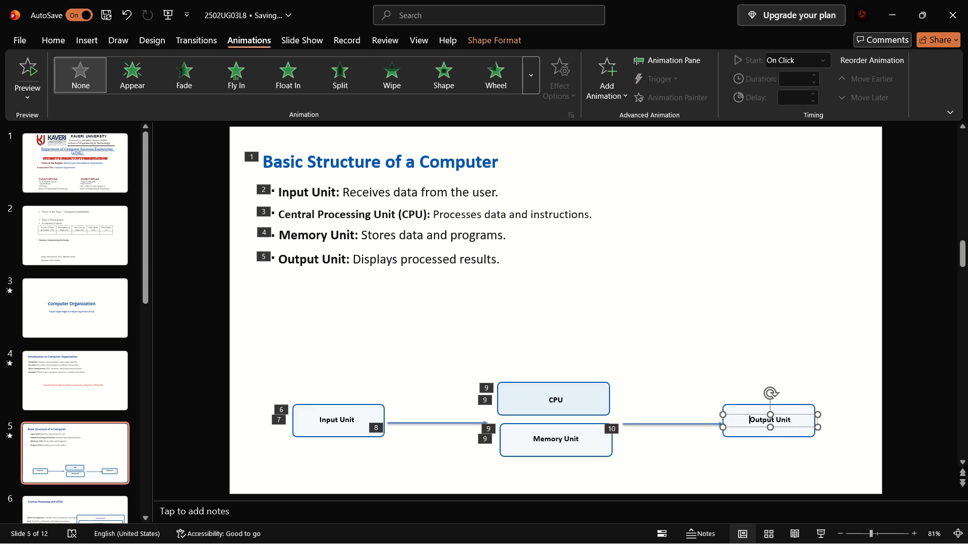
drag(717, 385, 831, 447)
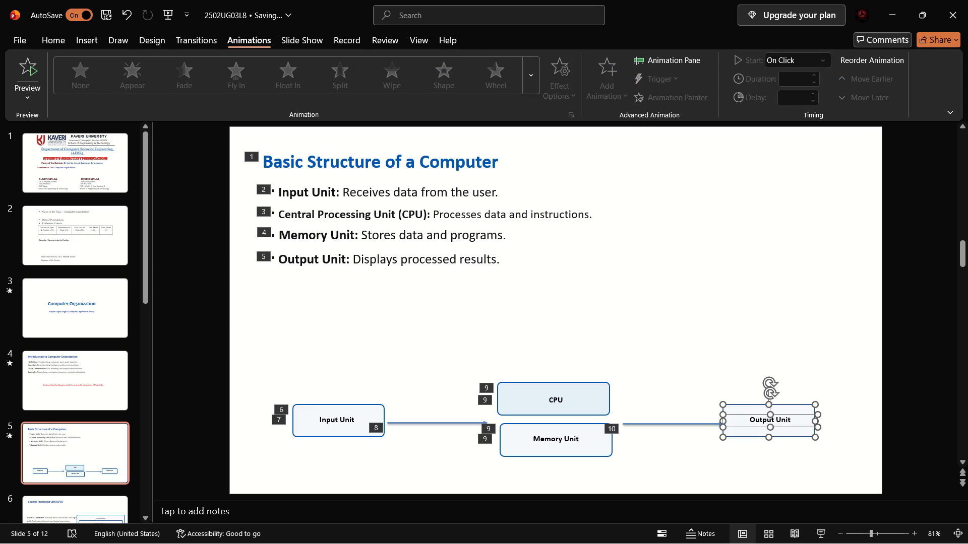
click(336, 78)
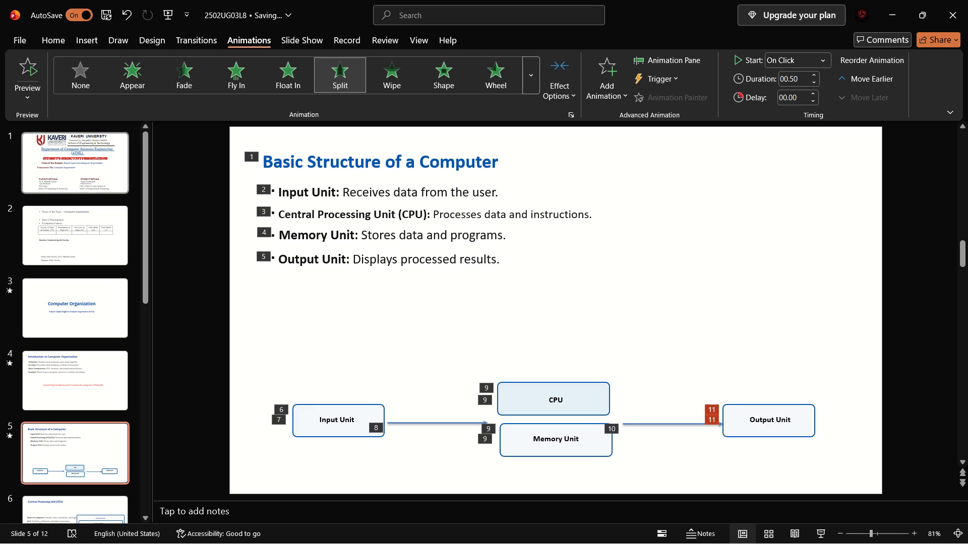
Apply the Appear animation to the Central Processing Unit (CPU) title on slide 6.
scroll(85, 441, down, 1)
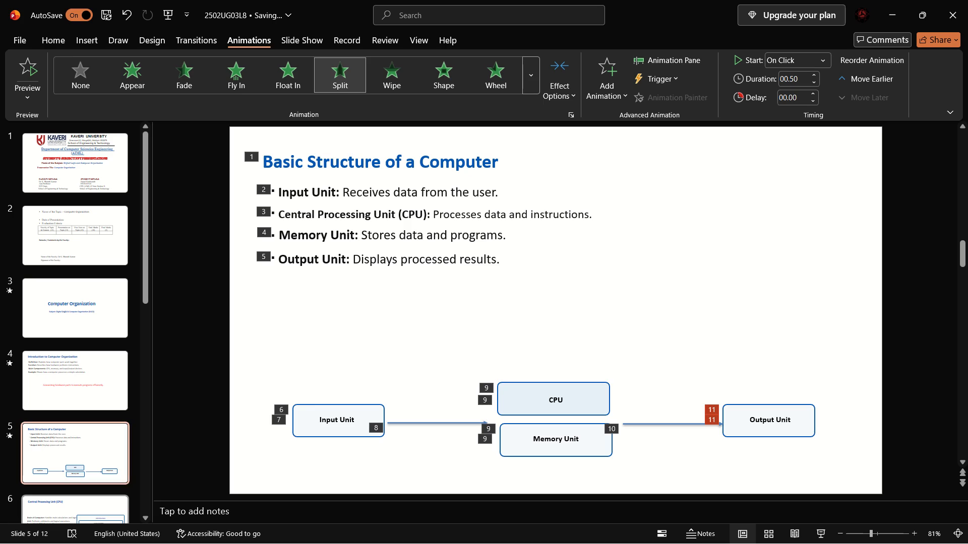
click(73, 501)
click(300, 164)
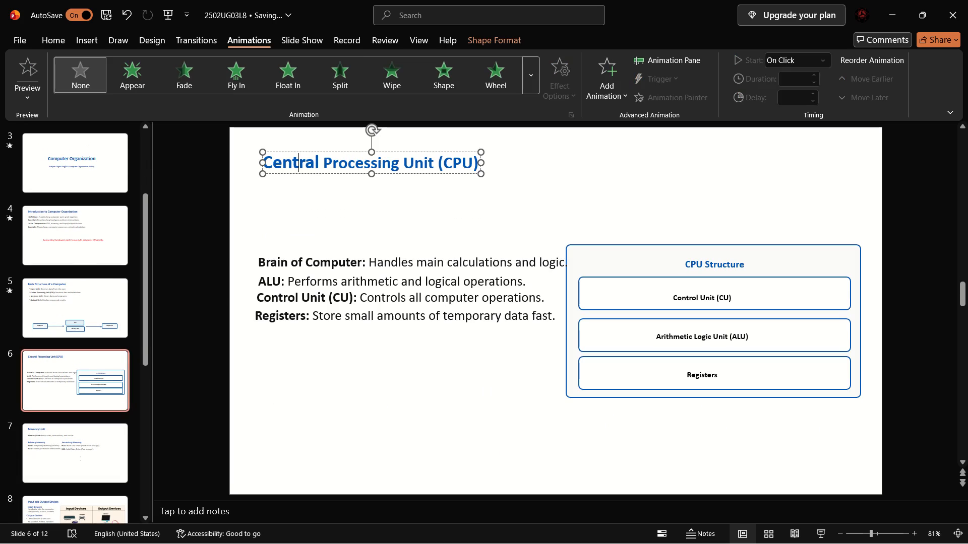
click(145, 77)
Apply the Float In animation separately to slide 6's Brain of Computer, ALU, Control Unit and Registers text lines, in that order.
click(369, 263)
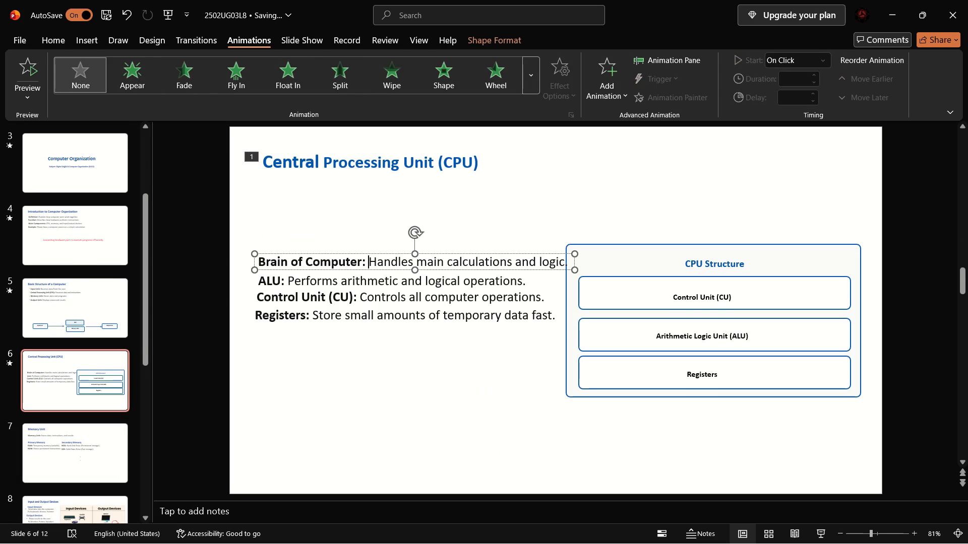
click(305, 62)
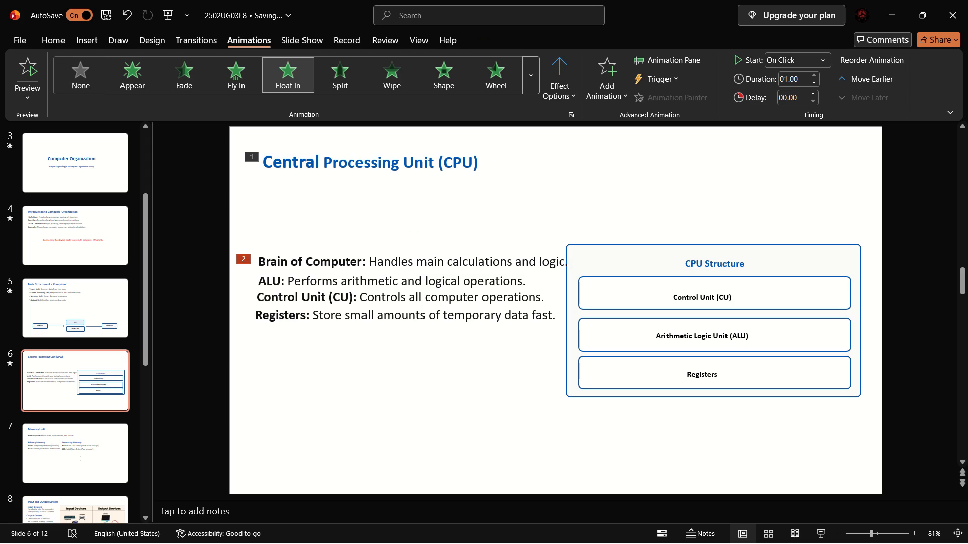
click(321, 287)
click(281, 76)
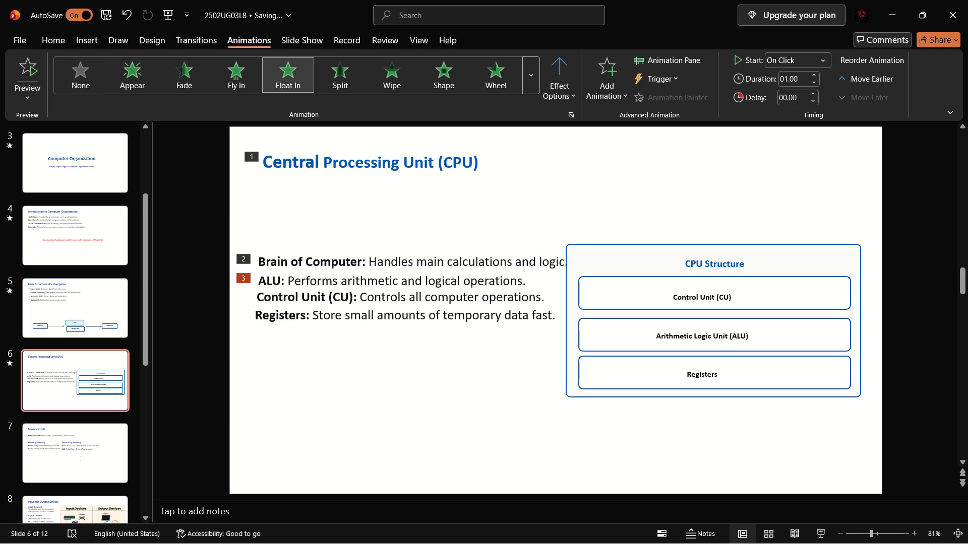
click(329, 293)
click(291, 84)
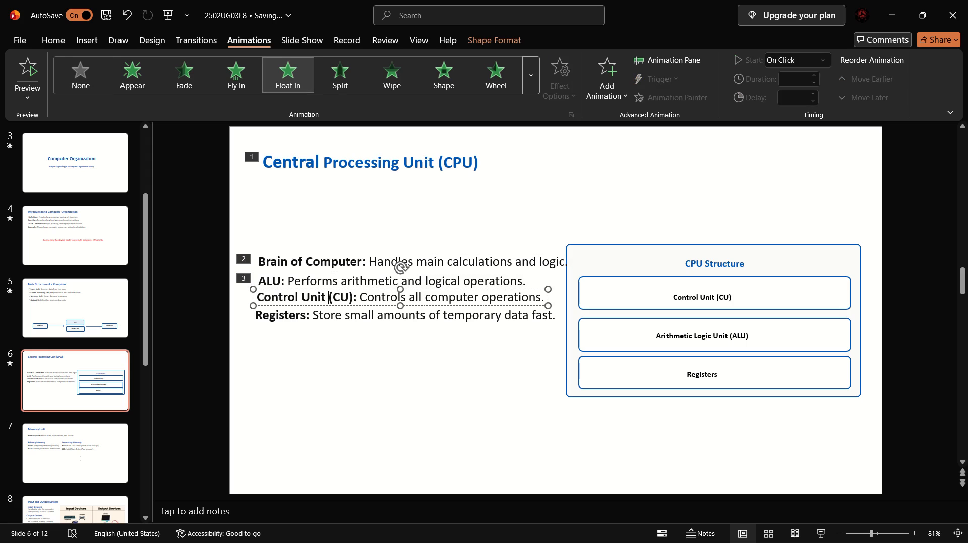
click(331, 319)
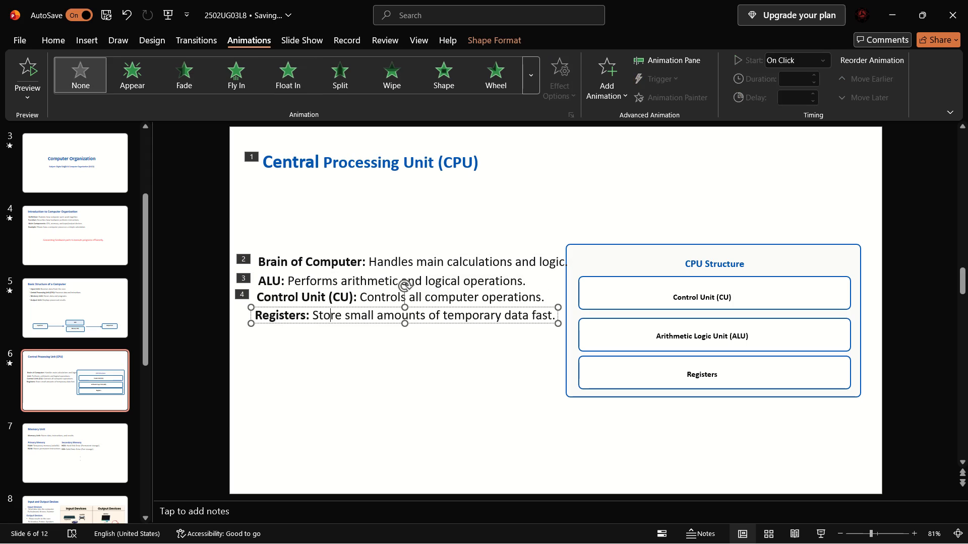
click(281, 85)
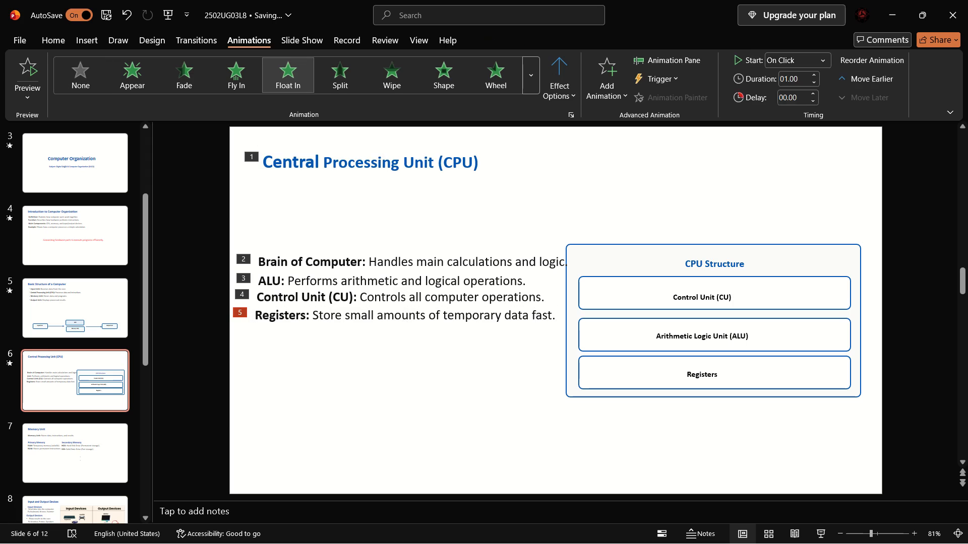
Apply the Appear animation to the CPU Structure frame and its three inner boxes together as one selection.
drag(587, 222, 705, 268)
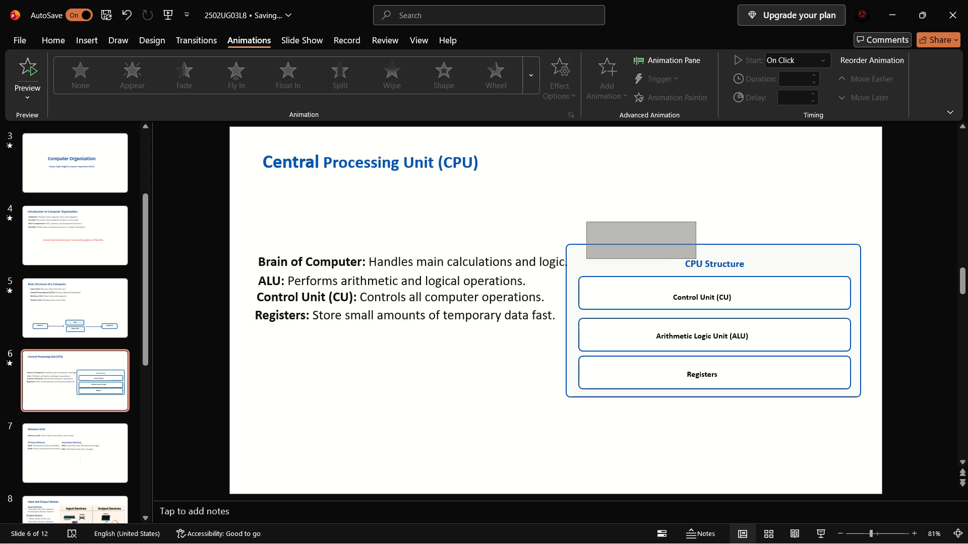
drag(705, 268, 818, 478)
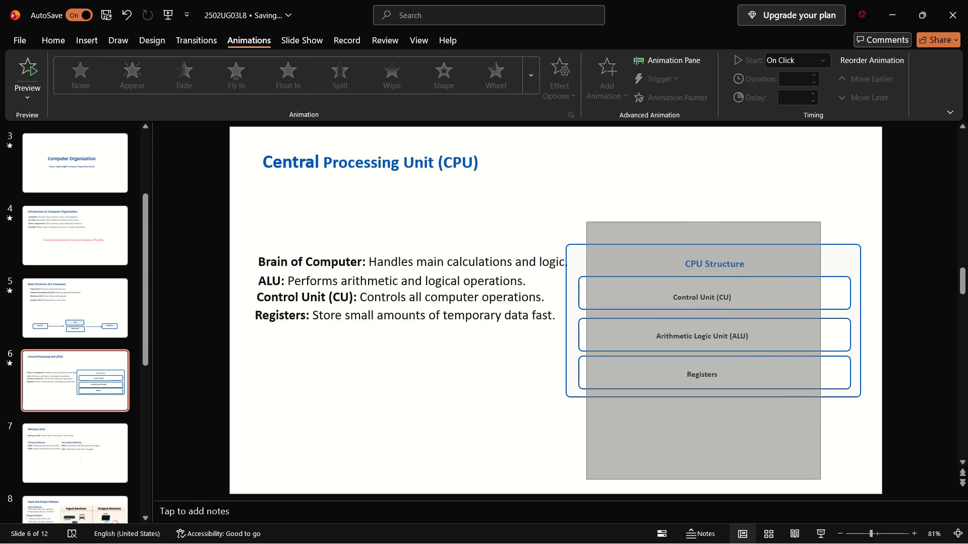
drag(556, 215, 858, 438)
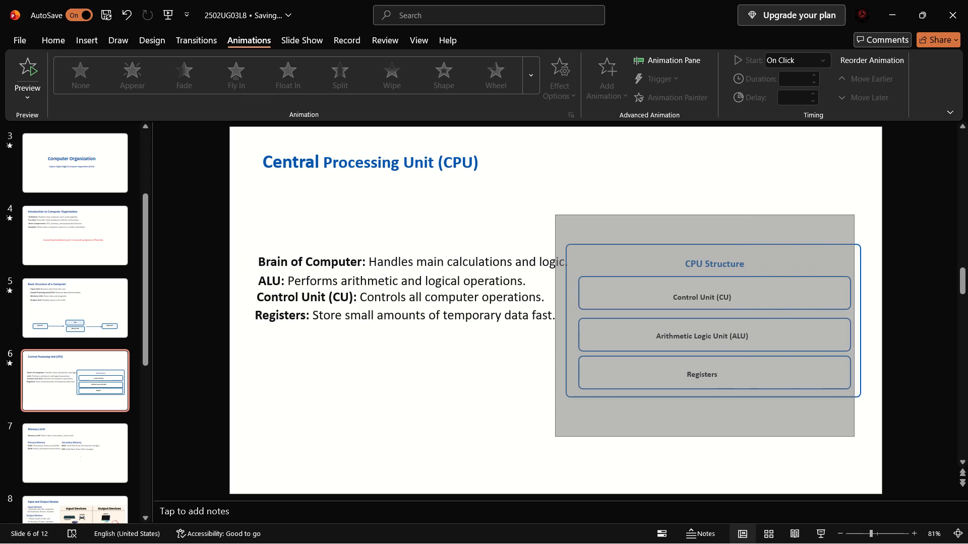
drag(858, 438, 877, 441)
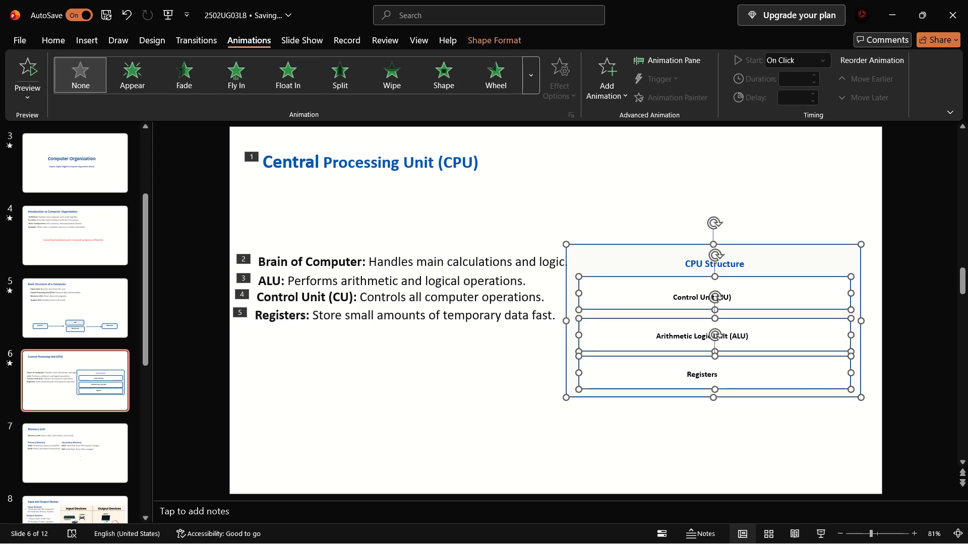
click(137, 72)
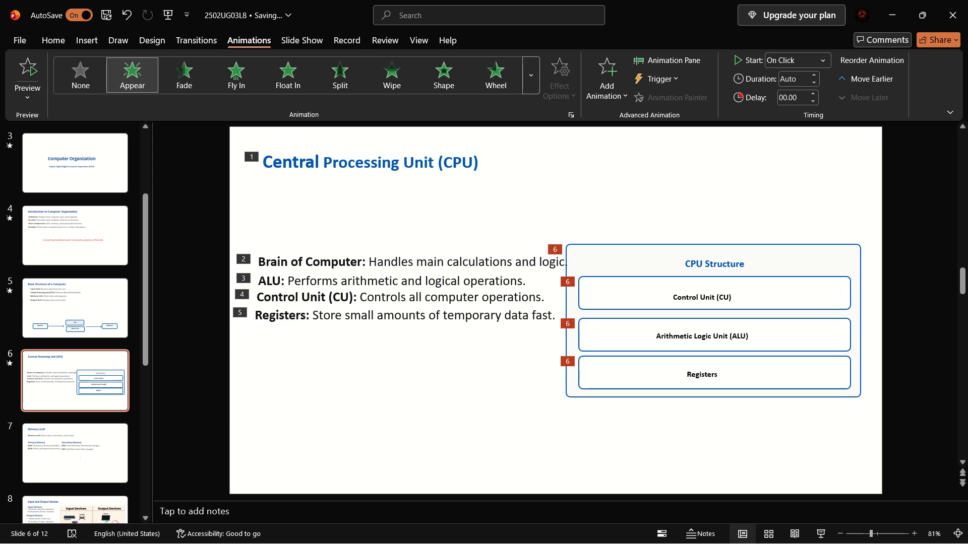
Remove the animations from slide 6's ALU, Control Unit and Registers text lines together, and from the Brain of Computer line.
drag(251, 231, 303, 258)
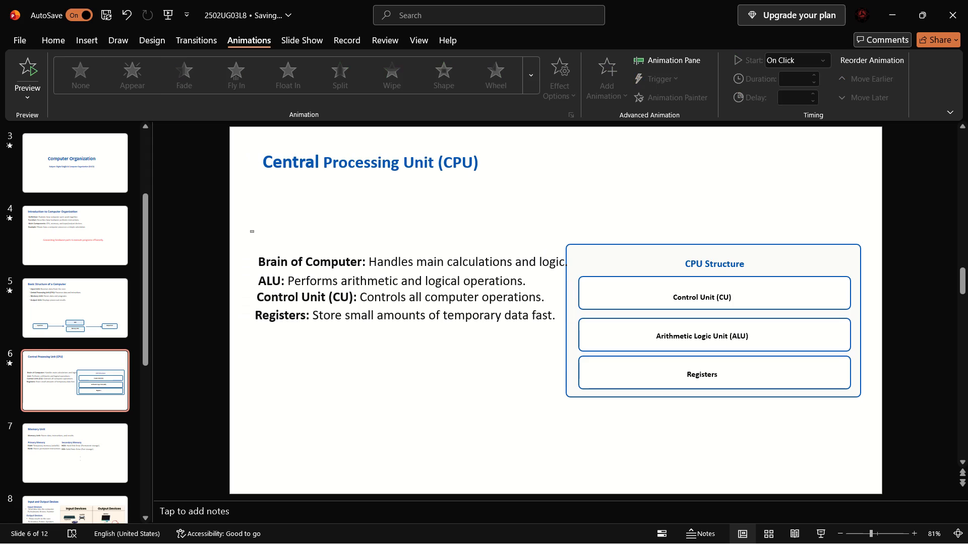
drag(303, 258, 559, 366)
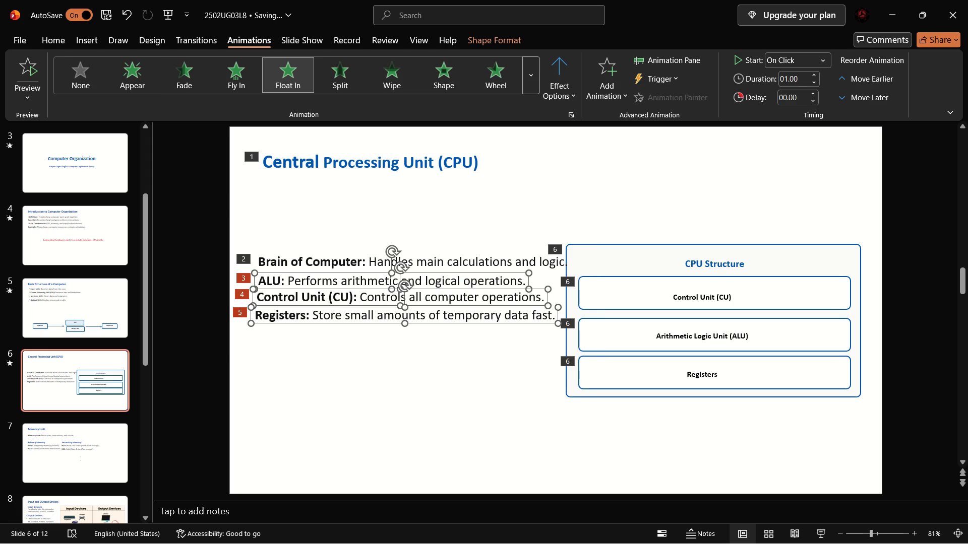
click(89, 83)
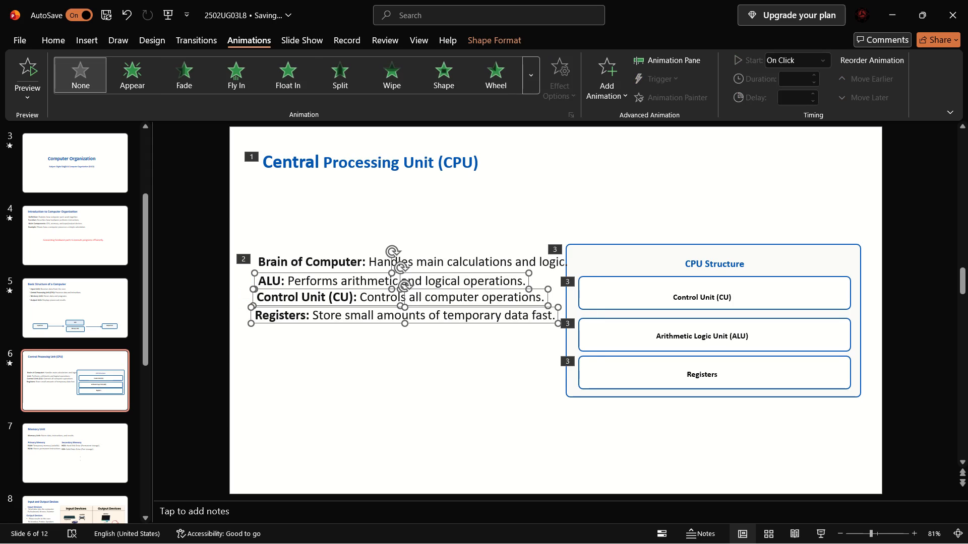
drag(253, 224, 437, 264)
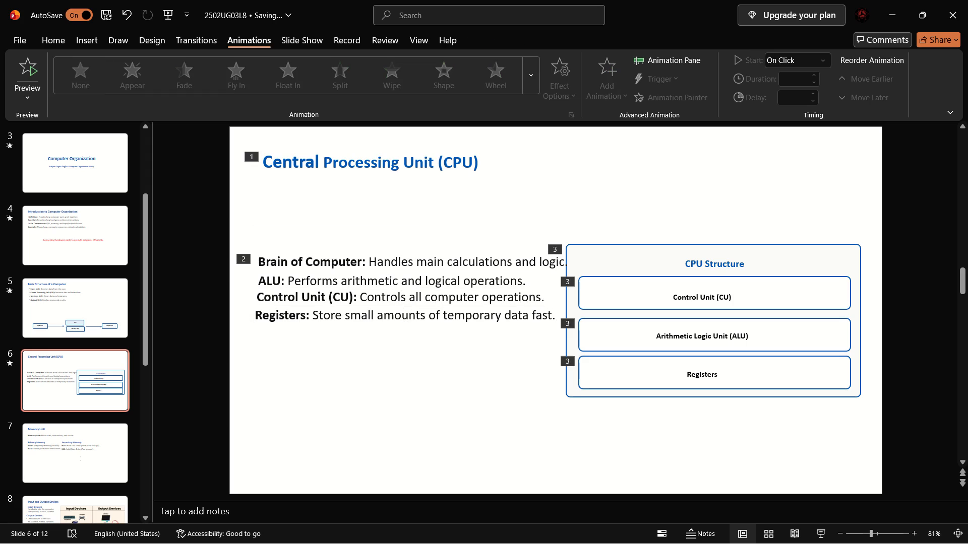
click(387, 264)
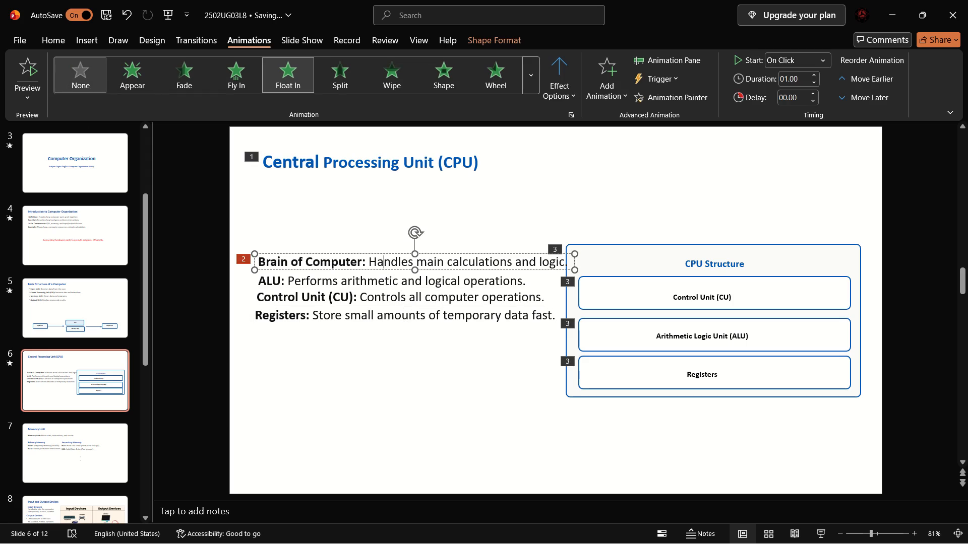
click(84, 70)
Apply the Fly In animation separately to slide 6's Brain of Computer, ALU, Control Unit and Registers text lines, in that order.
click(324, 261)
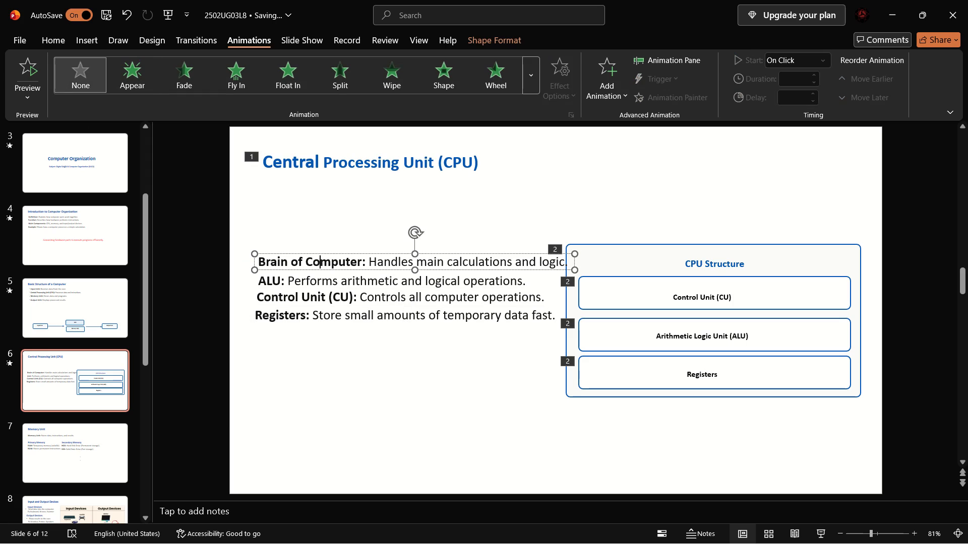
click(249, 77)
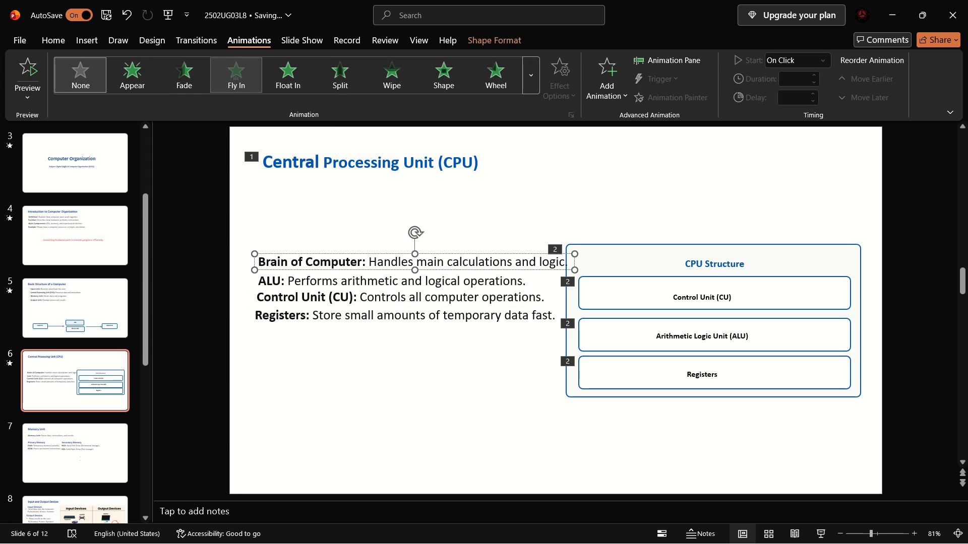
click(324, 289)
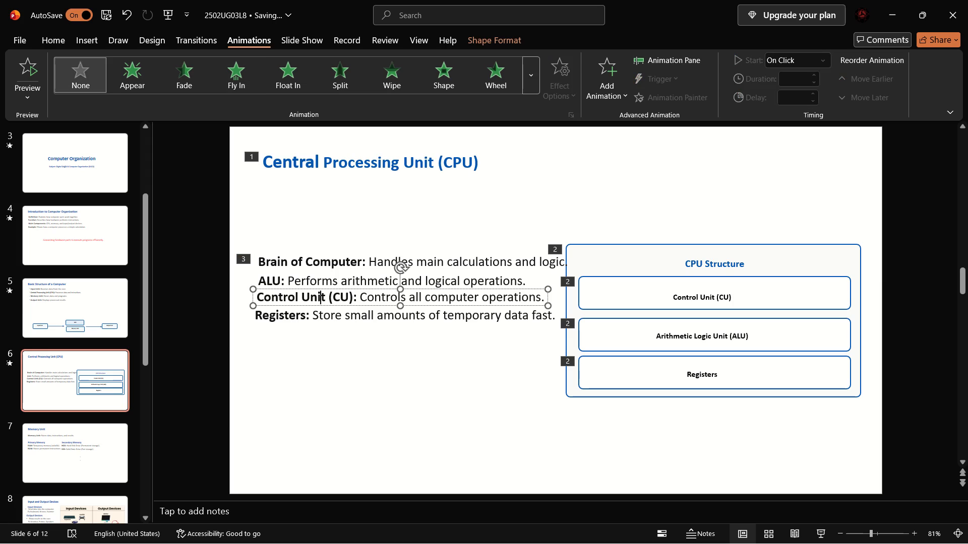
click(320, 279)
click(231, 74)
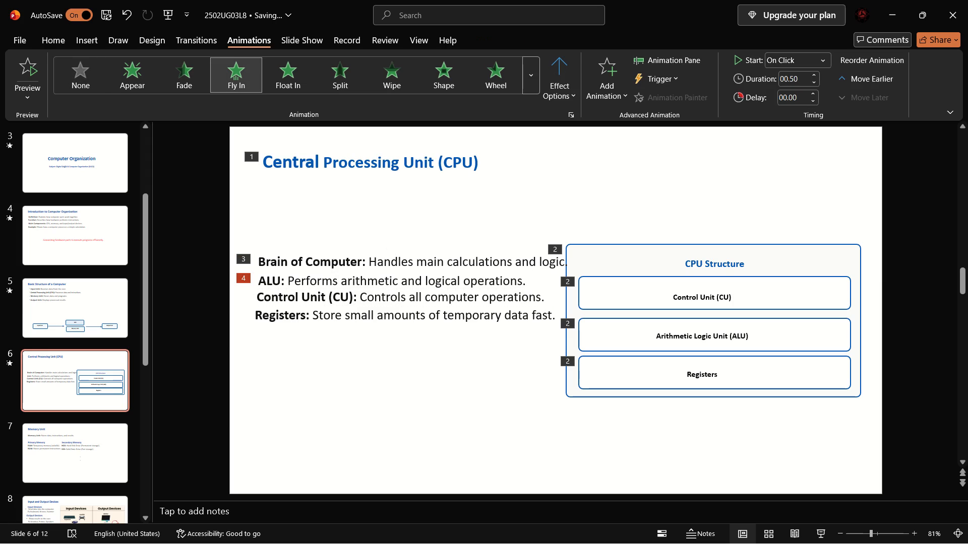
click(292, 298)
click(257, 69)
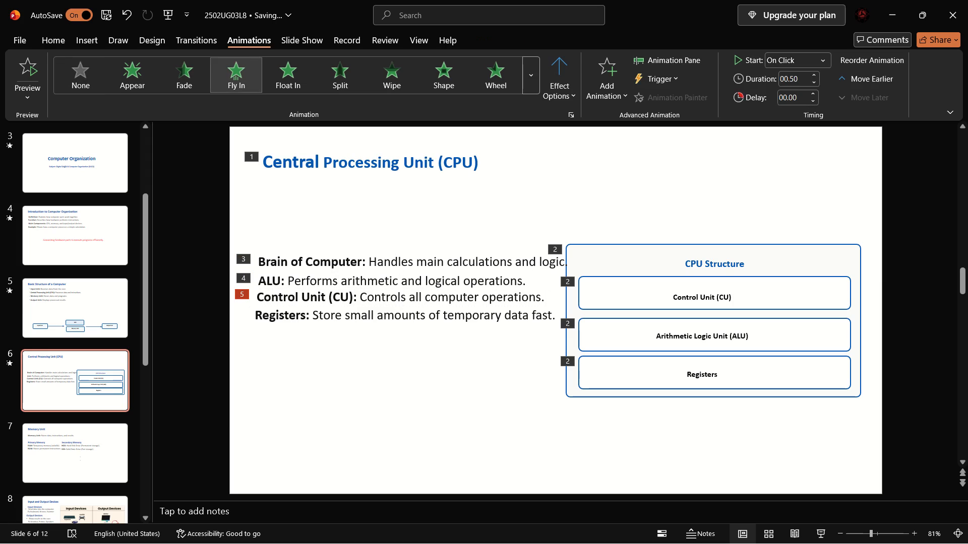
click(291, 311)
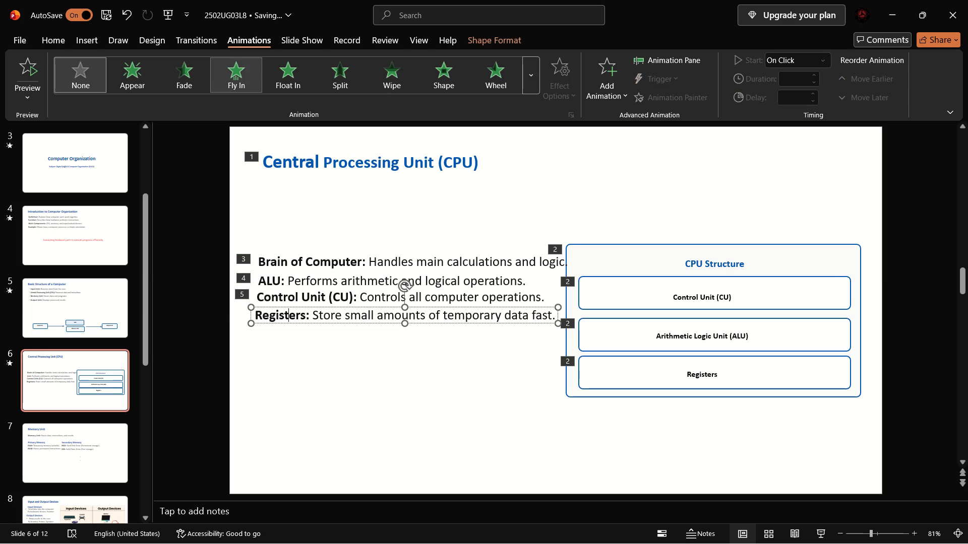
click(224, 80)
On slide 7, apply the Appear animation separately to the Memory Unit title and the Memory Unit description line below it.
click(71, 449)
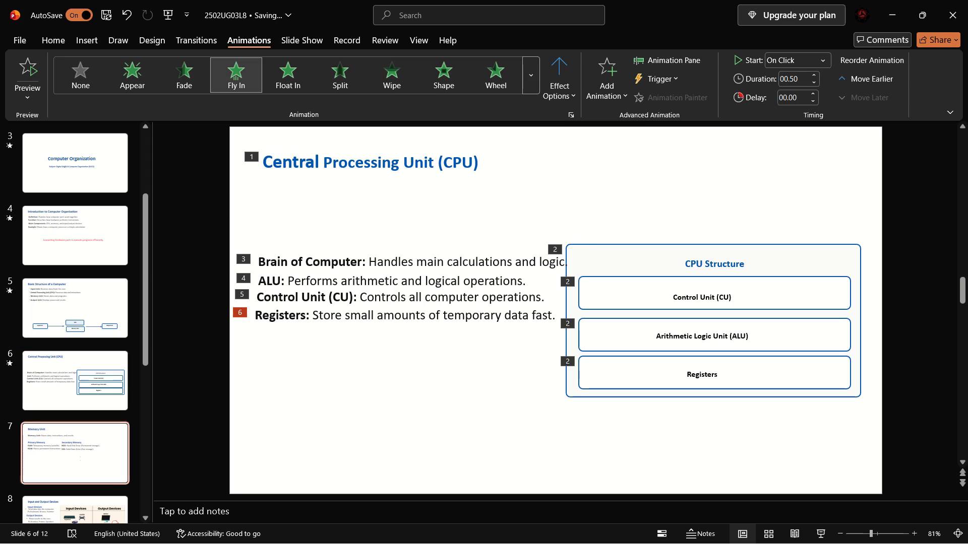
drag(311, 144, 307, 159)
click(307, 159)
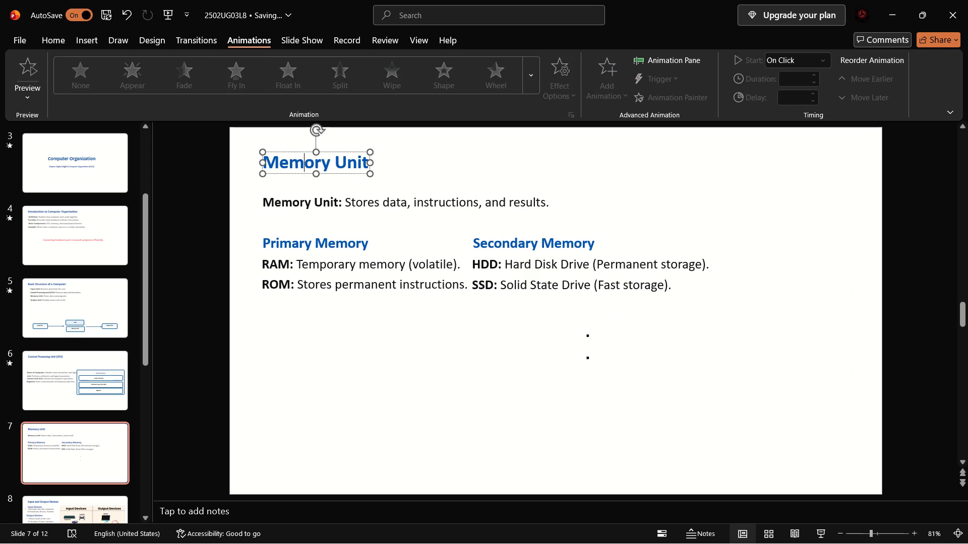
click(140, 57)
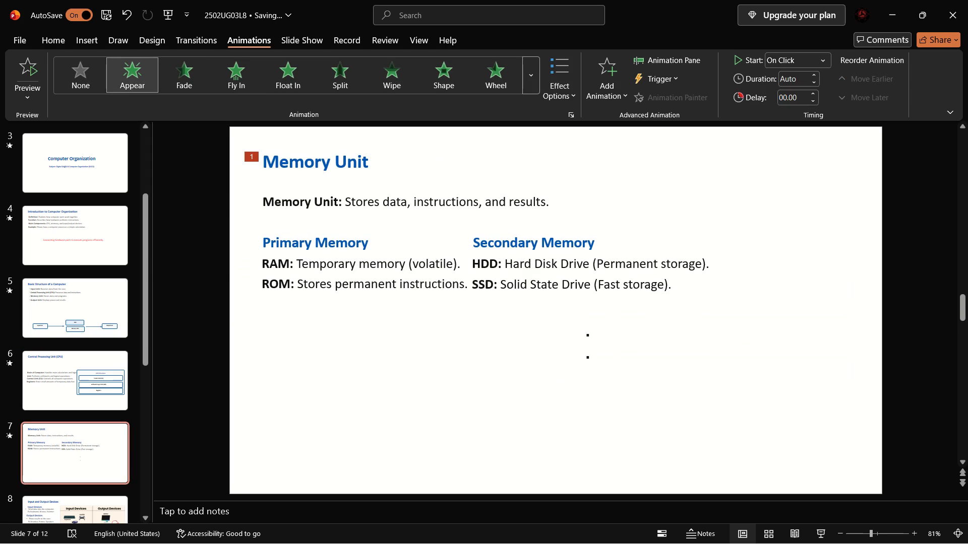
click(338, 191)
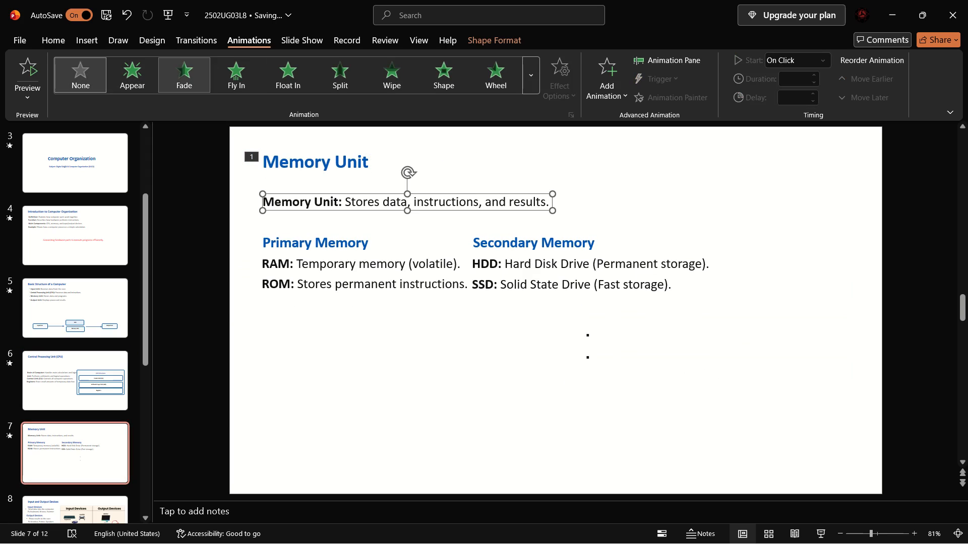
click(147, 78)
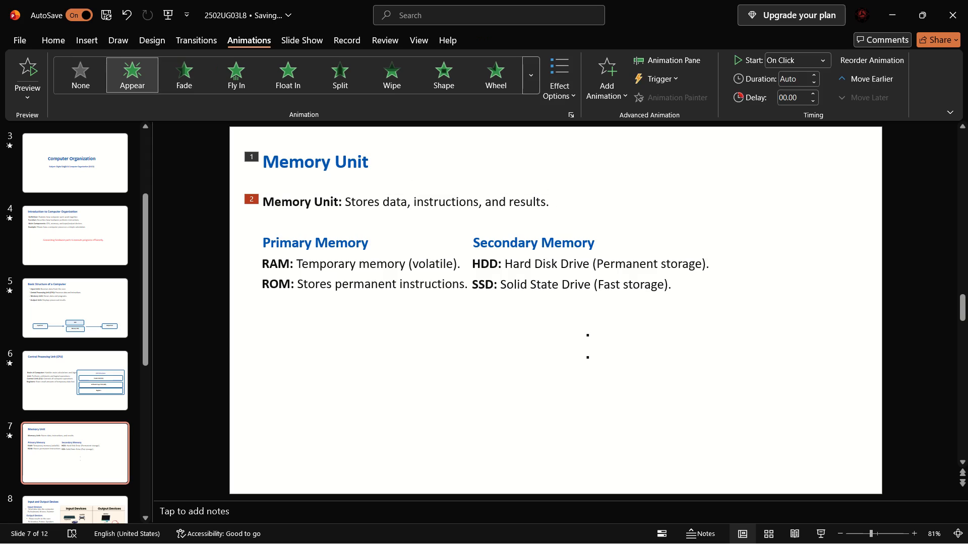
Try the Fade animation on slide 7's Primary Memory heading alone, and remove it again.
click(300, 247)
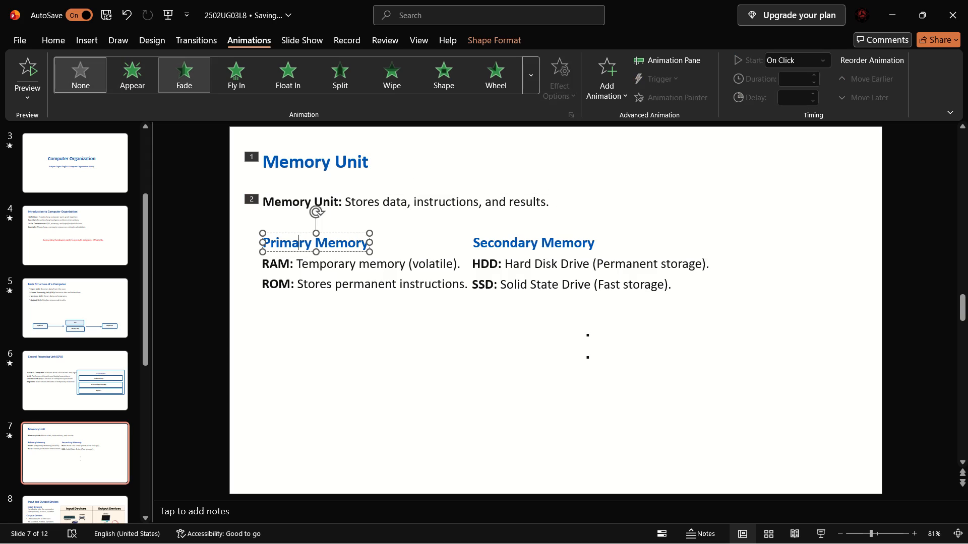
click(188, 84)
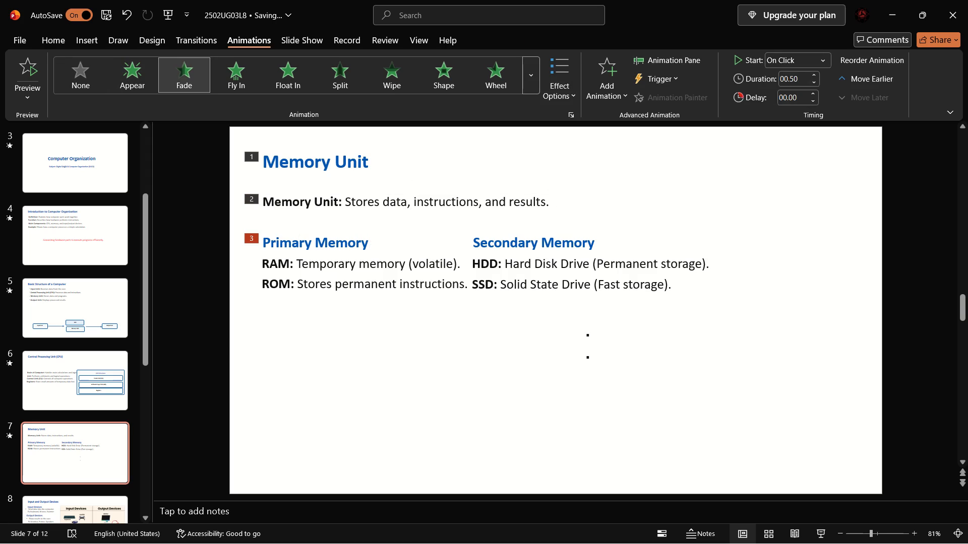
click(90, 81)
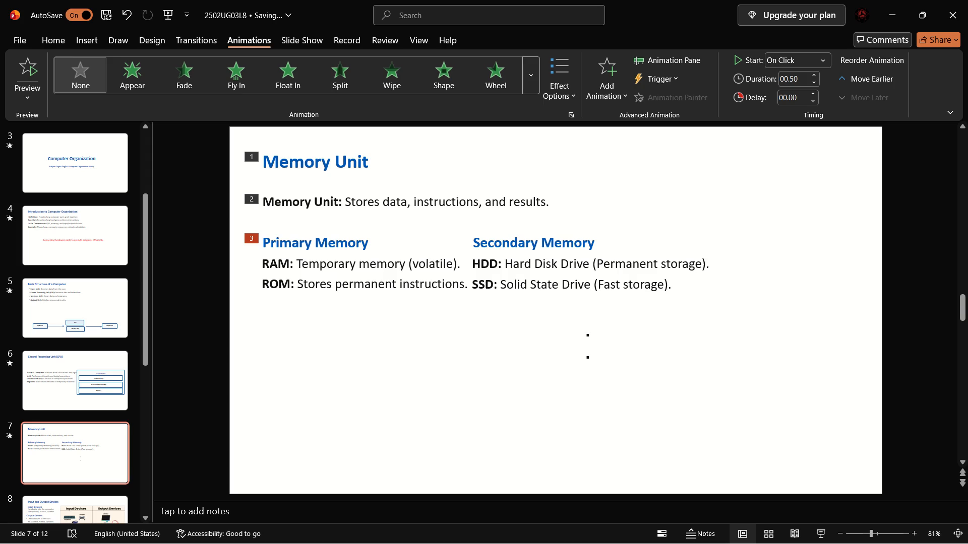
Apply the Fade animation to the Primary Memory and Secondary Memory headings together as one selection.
click(261, 235)
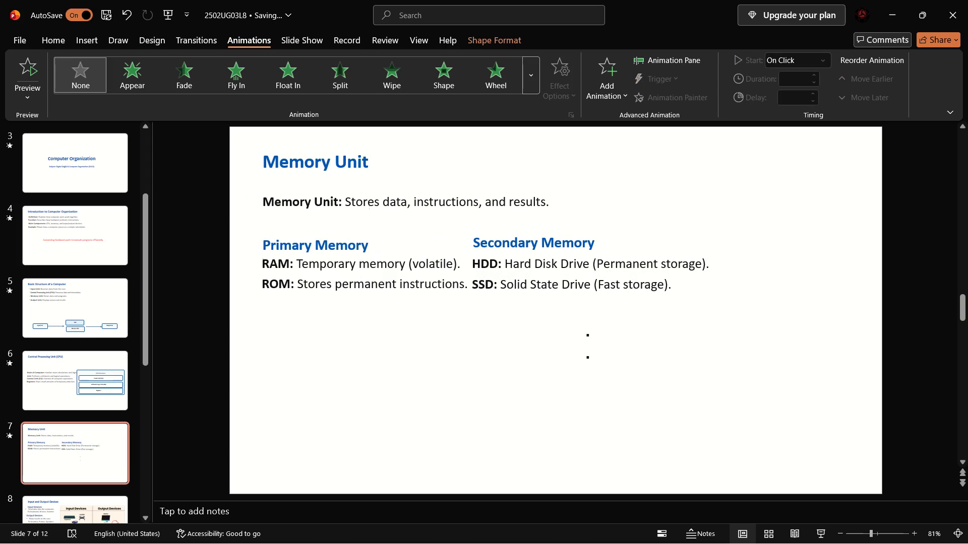
drag(252, 226, 615, 250)
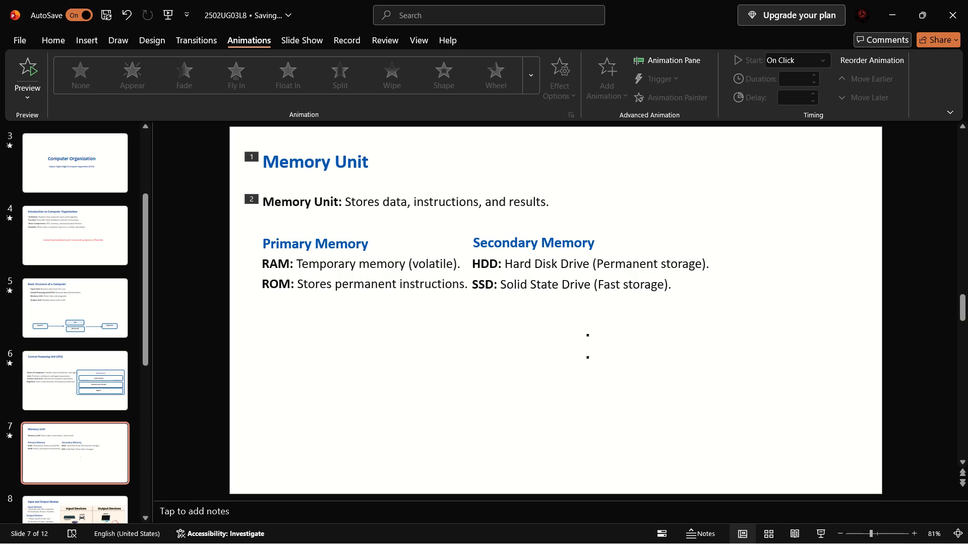
click(261, 233)
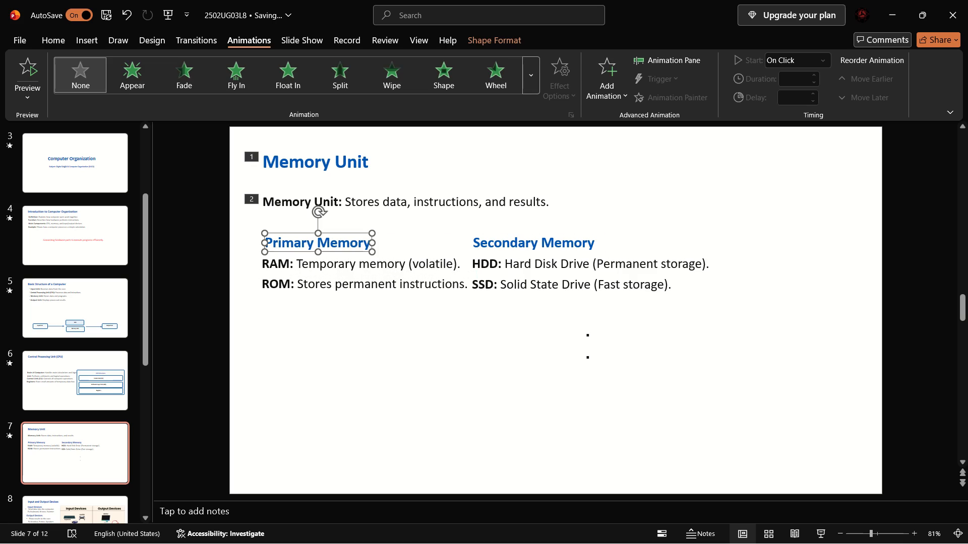
drag(258, 221, 521, 241)
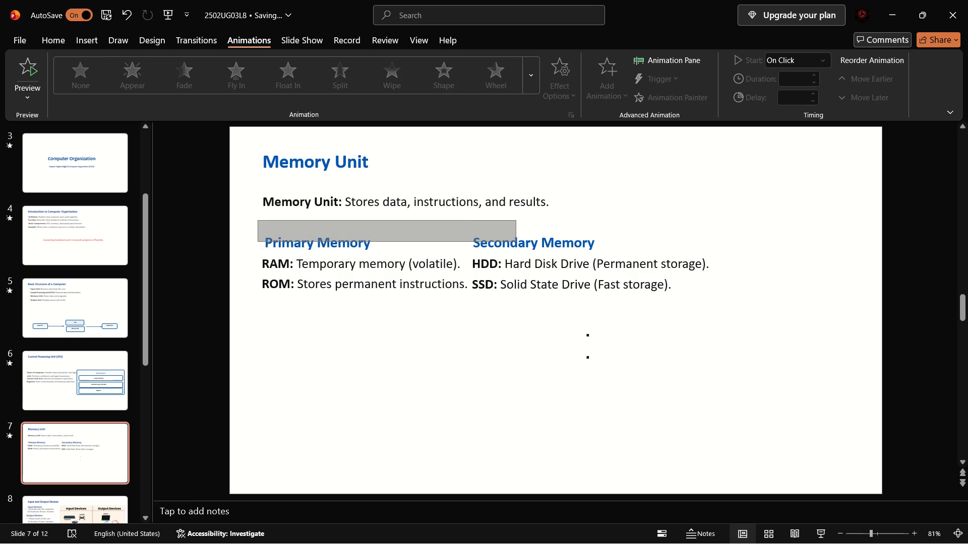
drag(521, 241, 678, 257)
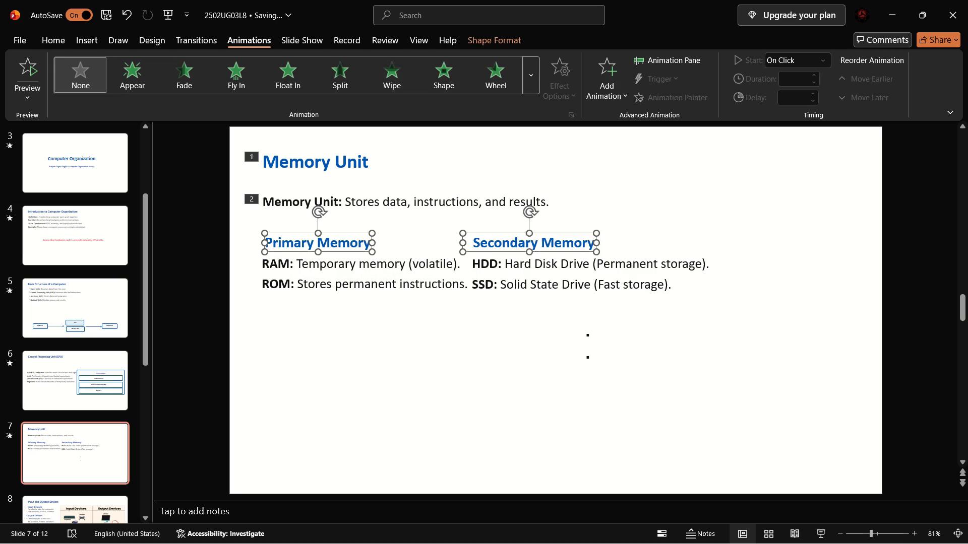
click(180, 79)
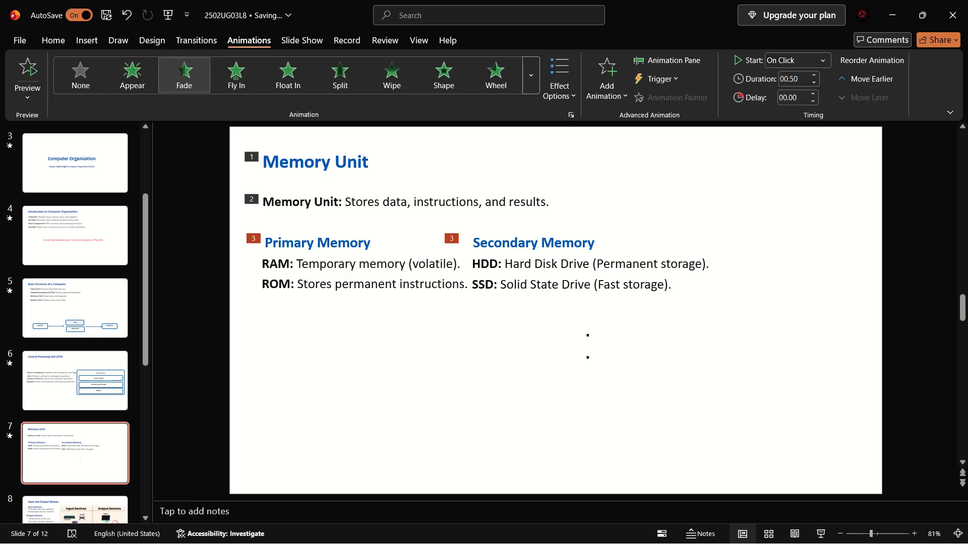
Apply the Fly In animation to the RAM and HDD text lines together as one selection.
click(262, 258)
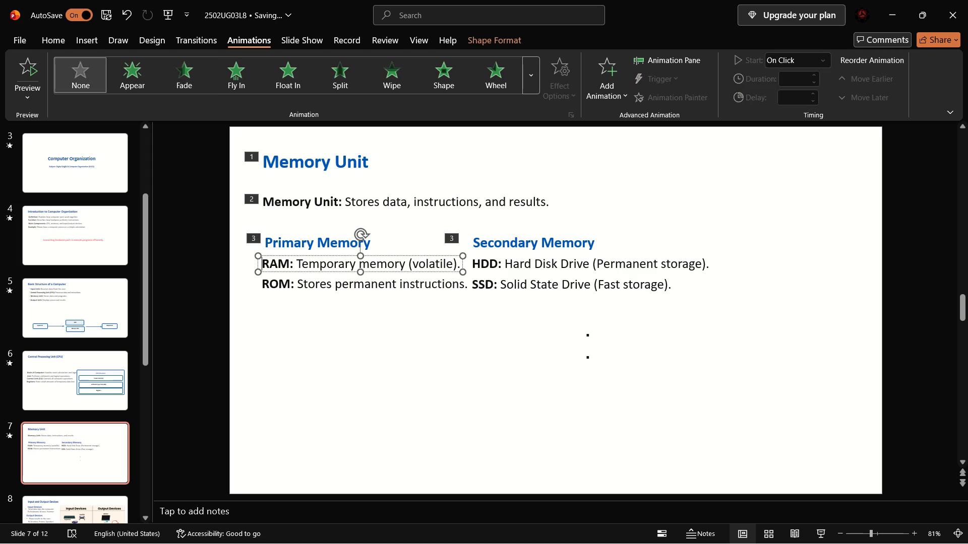
drag(249, 249, 559, 278)
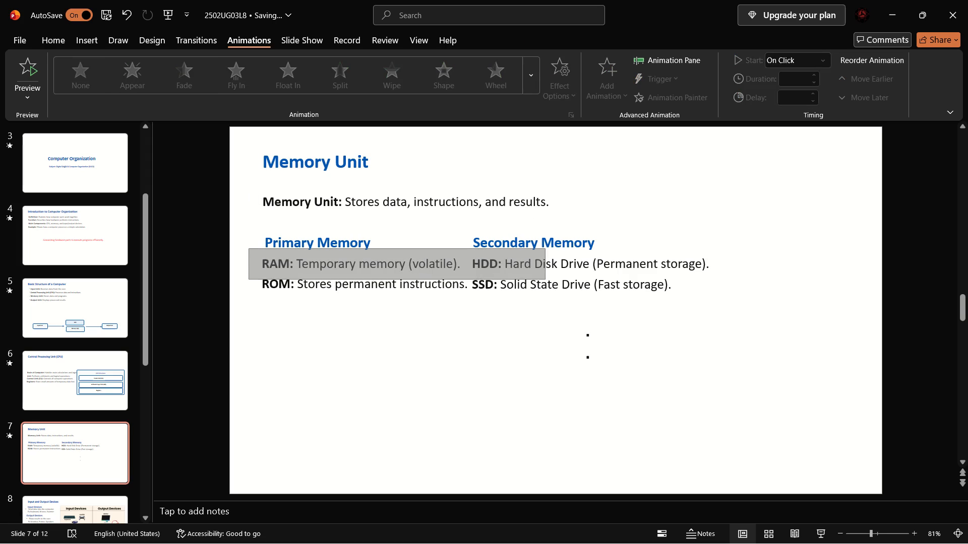
drag(559, 278, 774, 273)
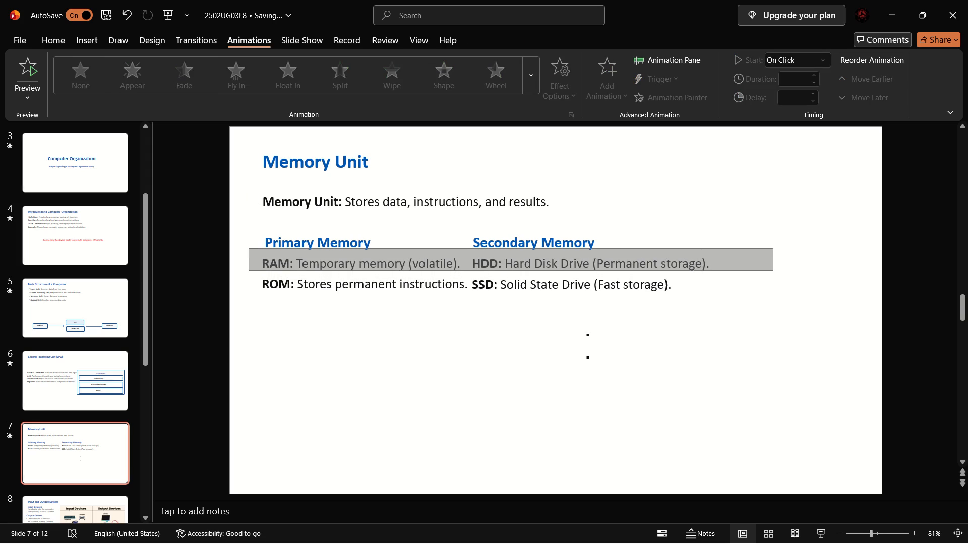
drag(774, 273, 839, 279)
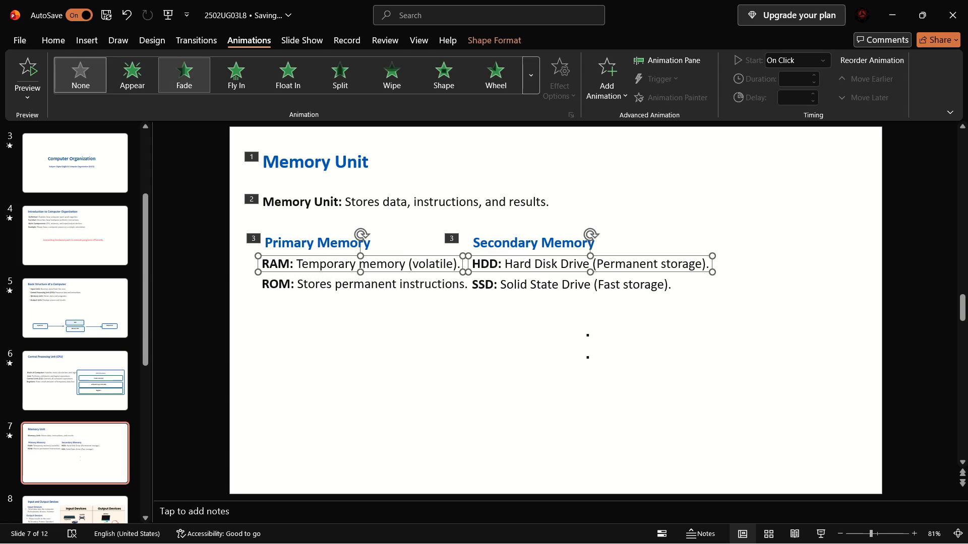
click(229, 85)
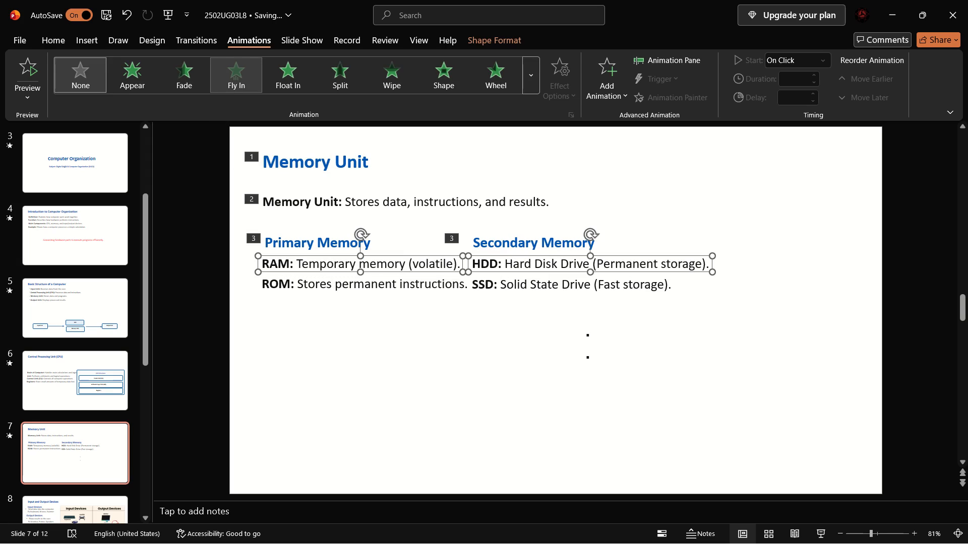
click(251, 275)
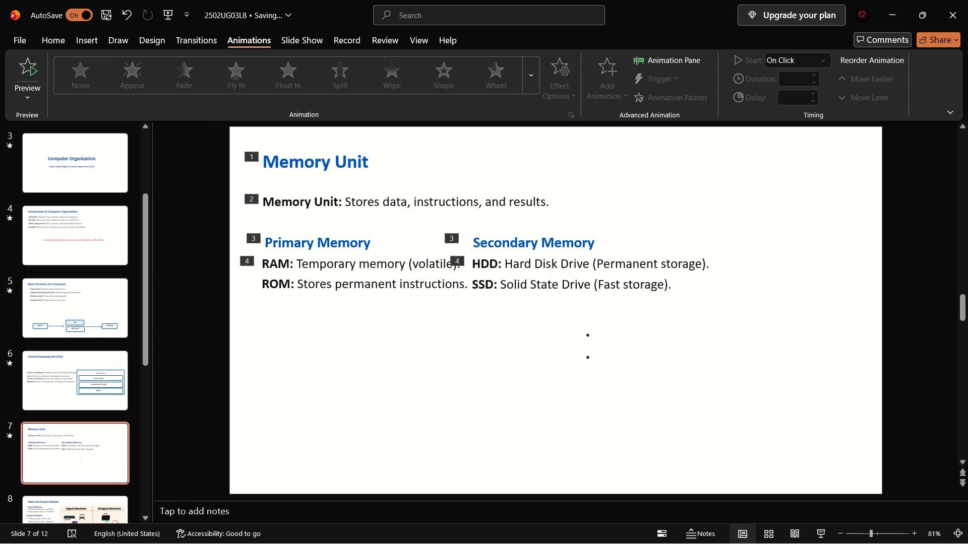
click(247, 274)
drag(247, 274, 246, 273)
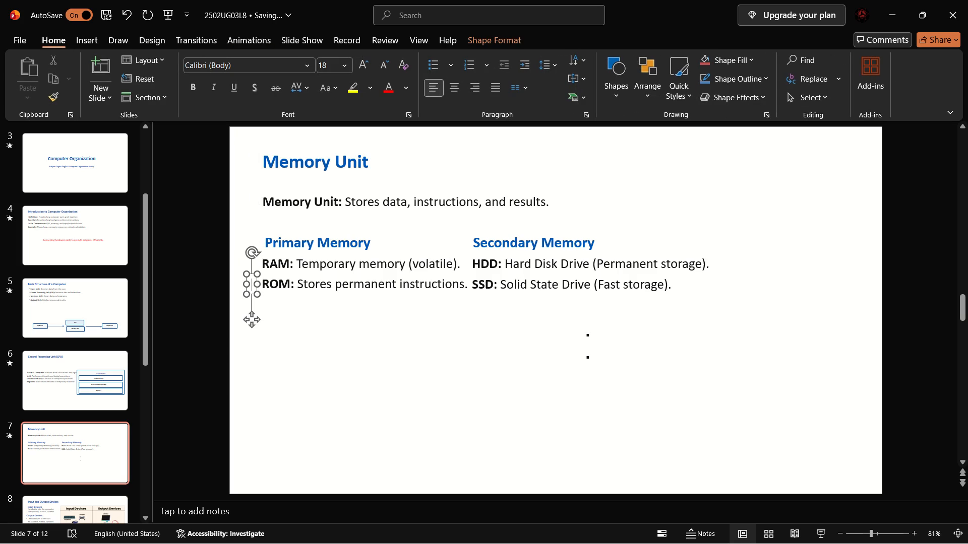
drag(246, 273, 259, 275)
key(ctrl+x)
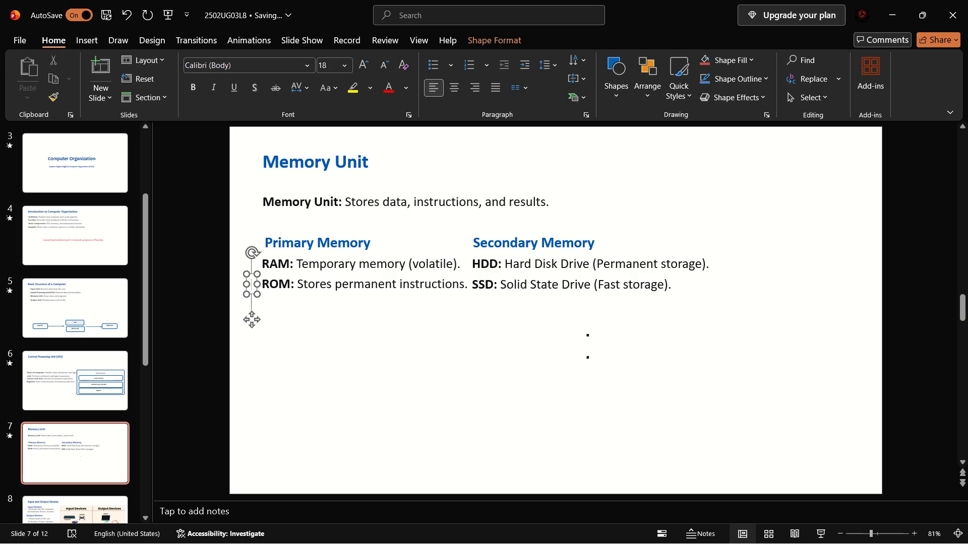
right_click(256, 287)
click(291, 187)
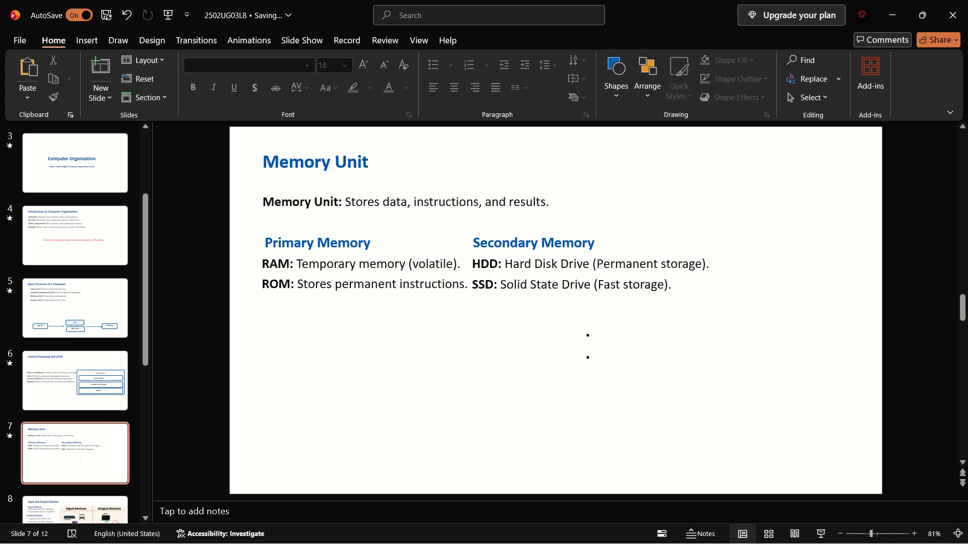
Apply the Fly In animation to the ROM and SSD text lines together as one selection.
drag(251, 274, 611, 302)
scroll(586, 303, right, 1)
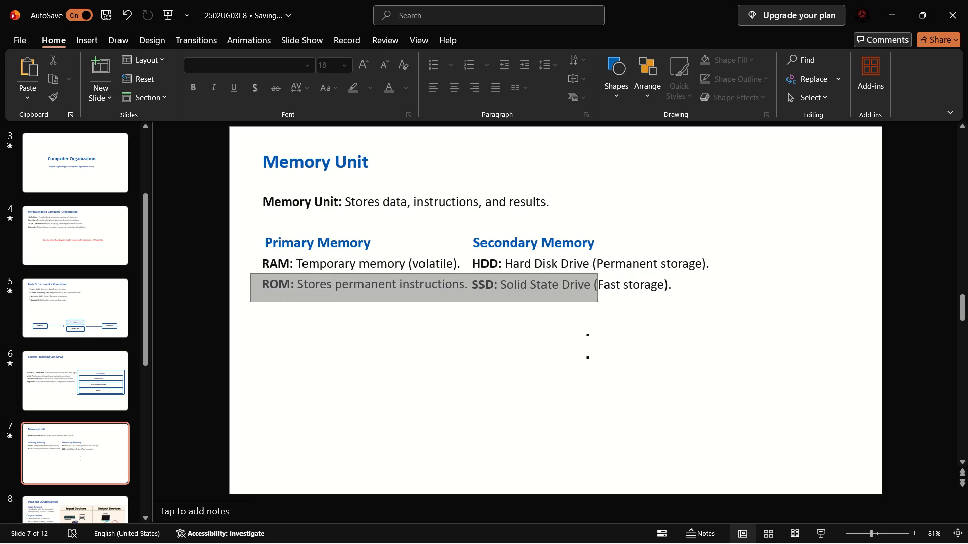
drag(611, 302, 721, 300)
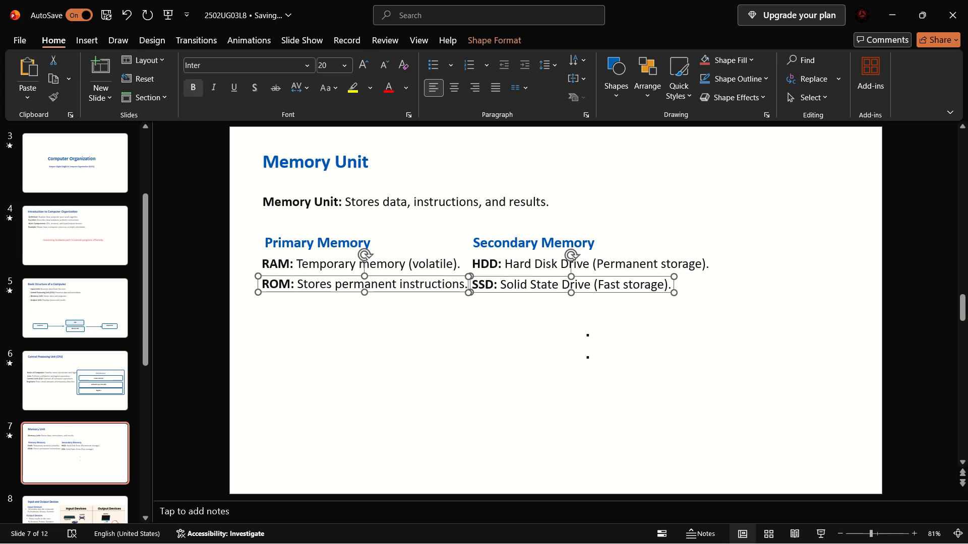
click(243, 43)
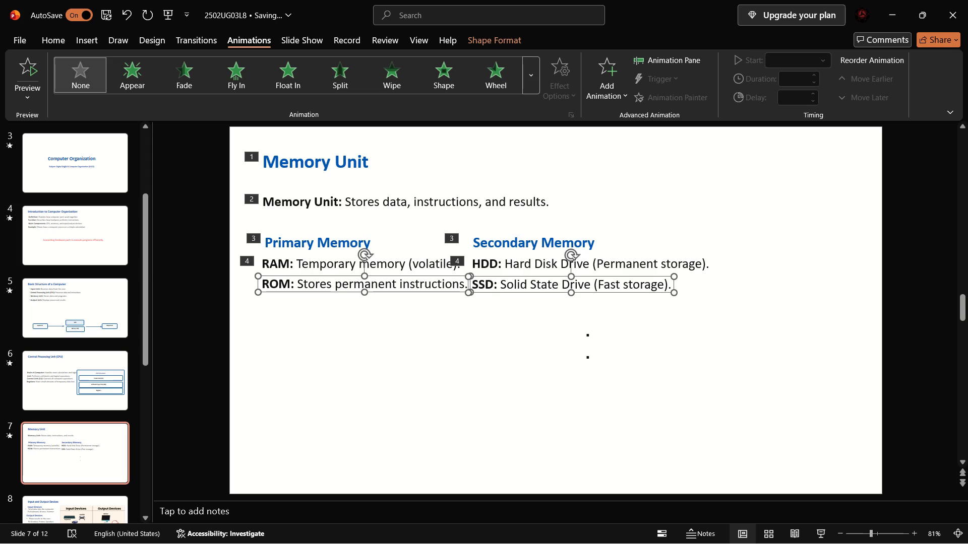
click(287, 263)
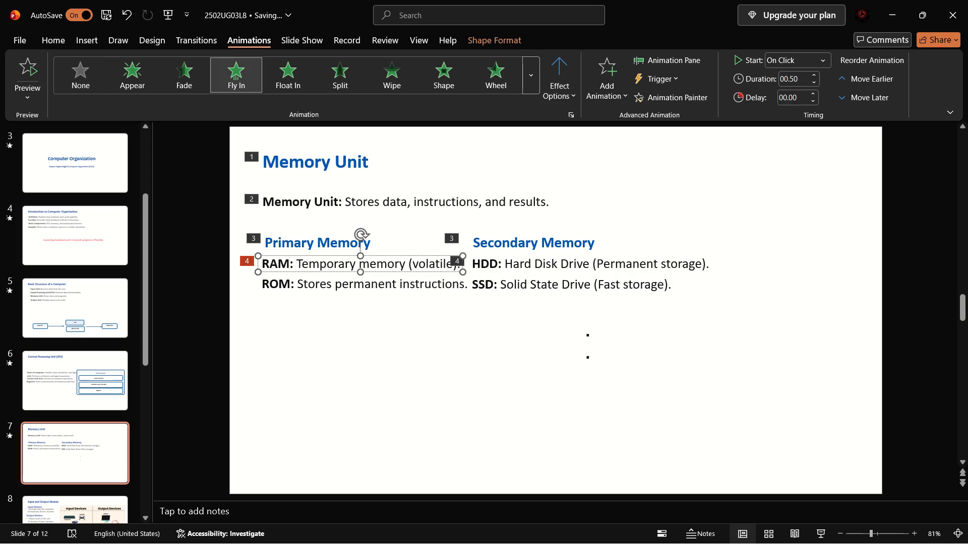
drag(244, 276, 416, 299)
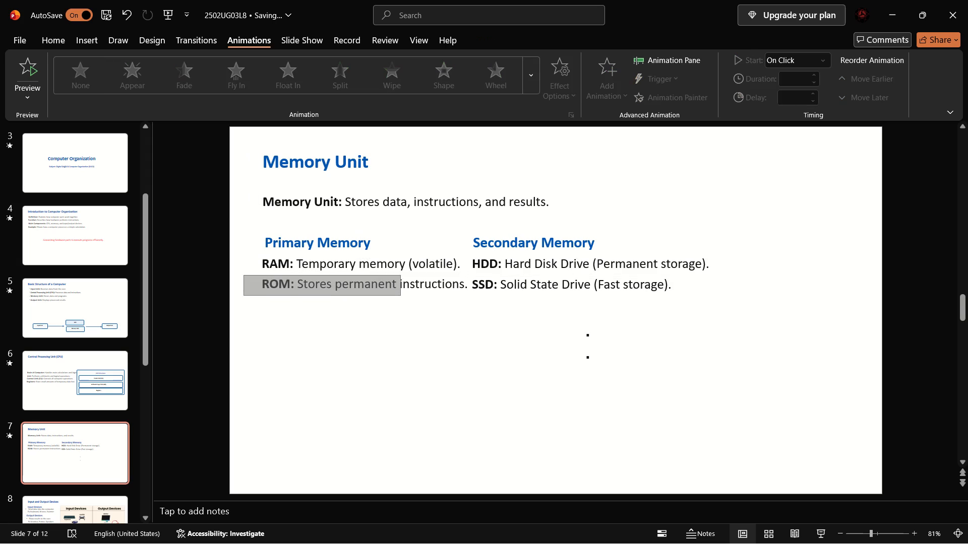
drag(416, 299, 715, 302)
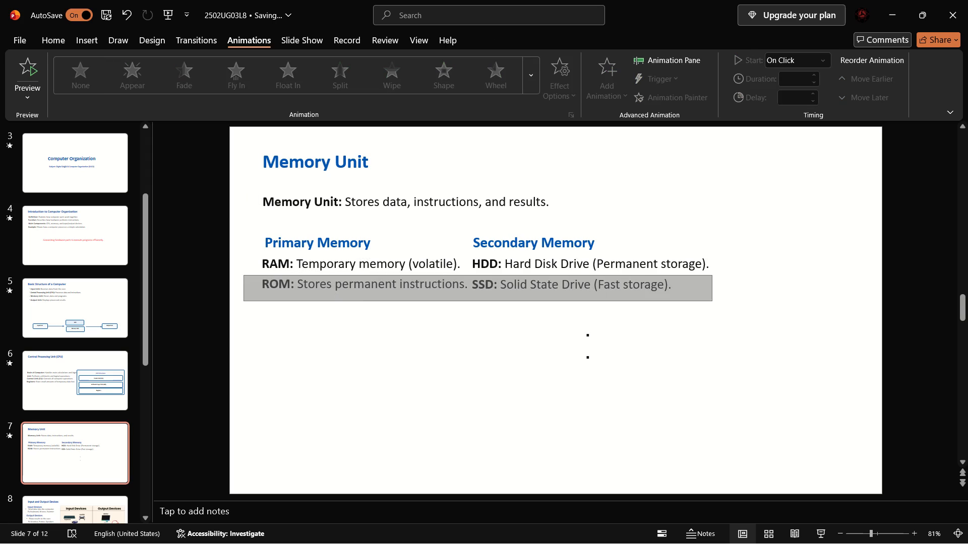
drag(715, 302, 722, 302)
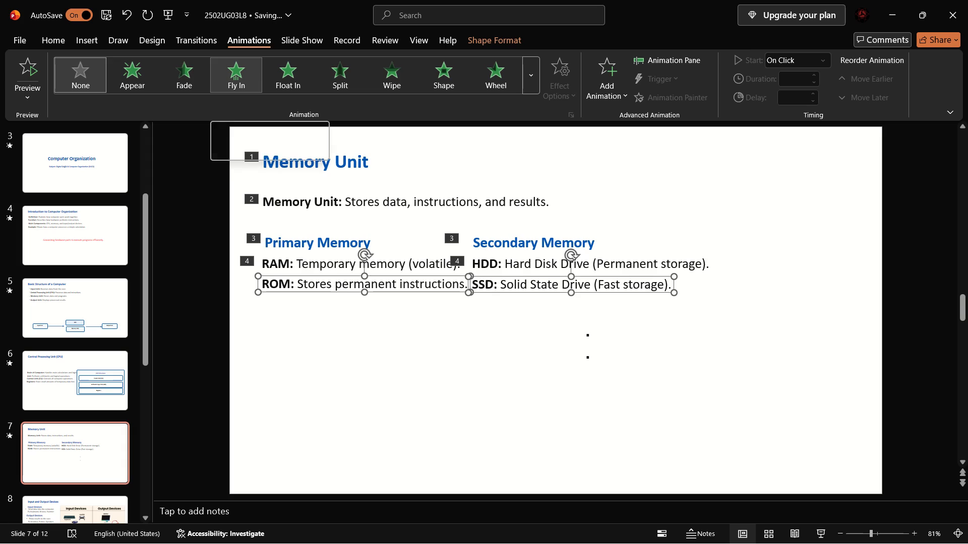
click(245, 75)
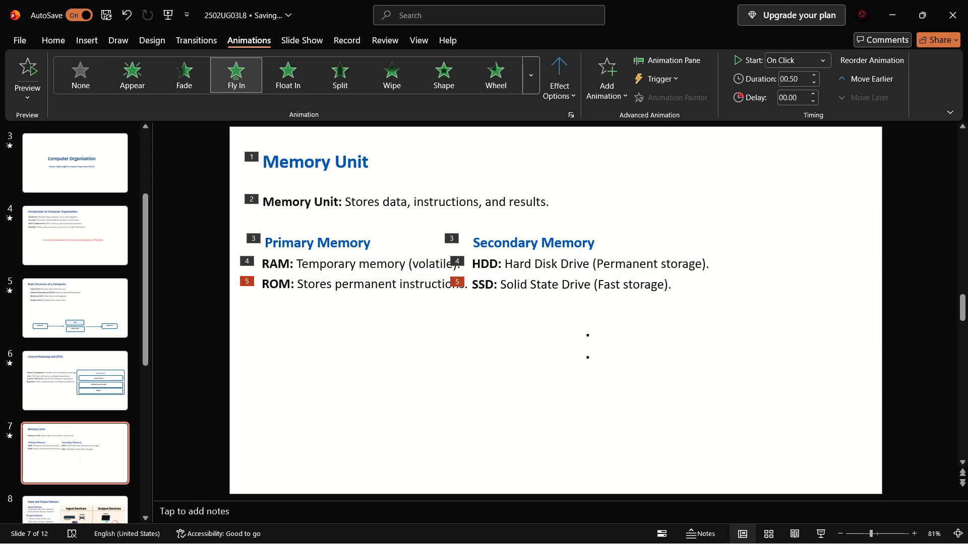
click(311, 259)
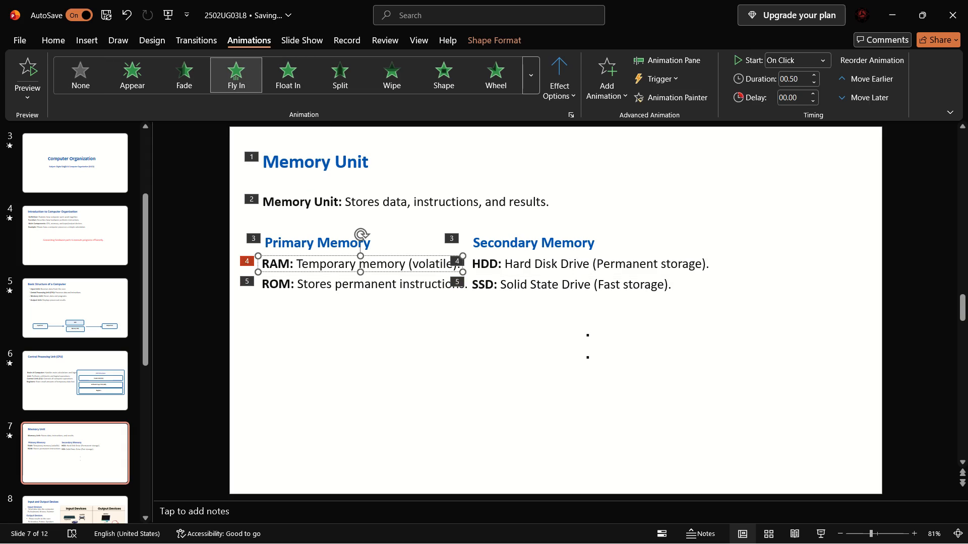
click(290, 330)
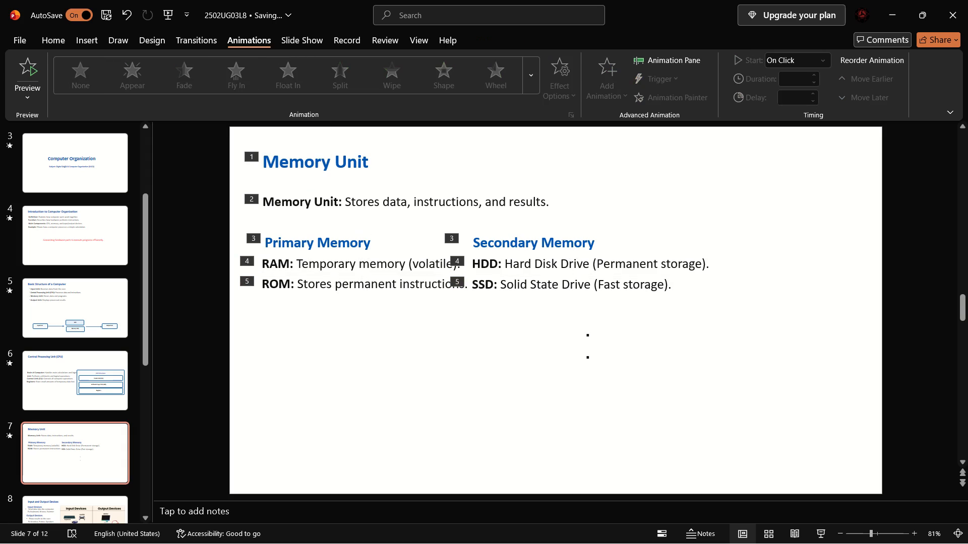
On slide 8, set the font size of the whole Input and Output Devices title to 30.
click(97, 500)
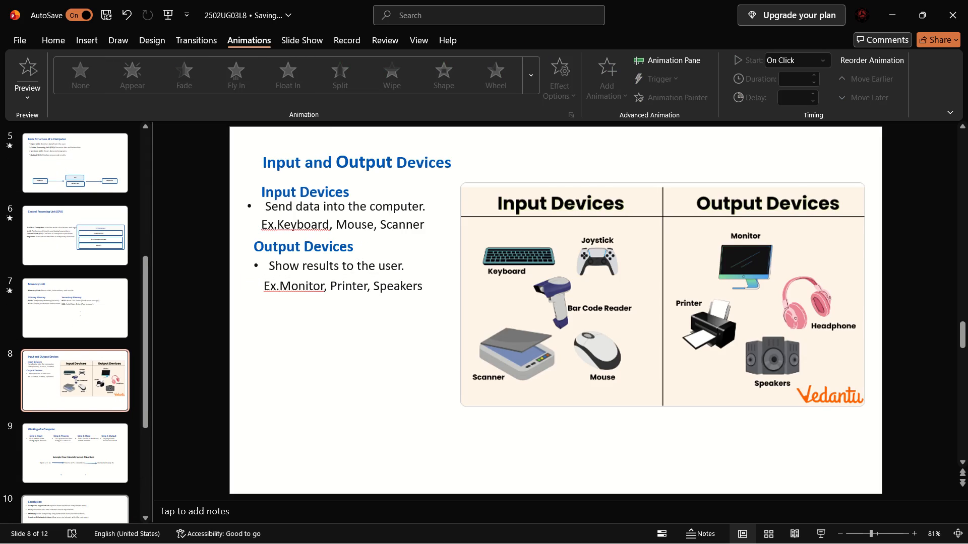
click(305, 163)
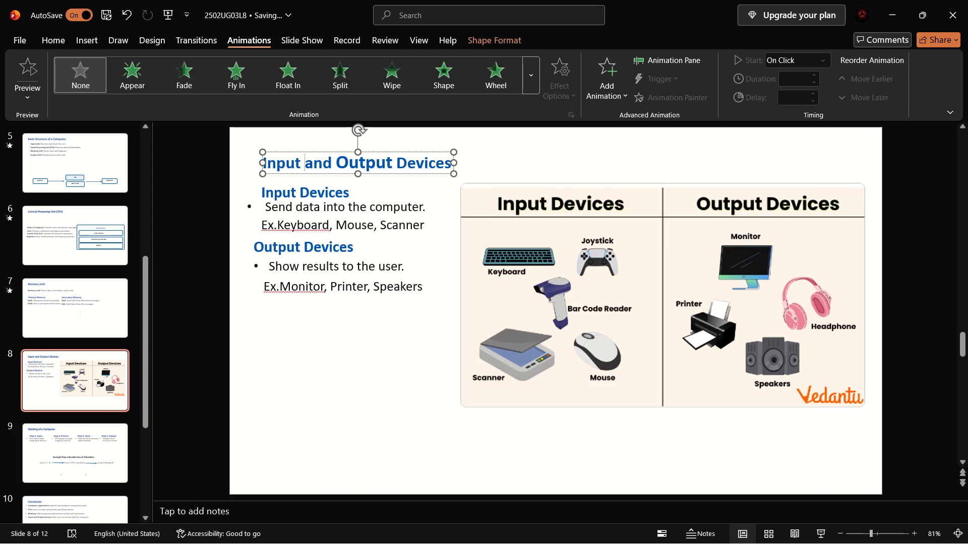
key(ctrl+a)
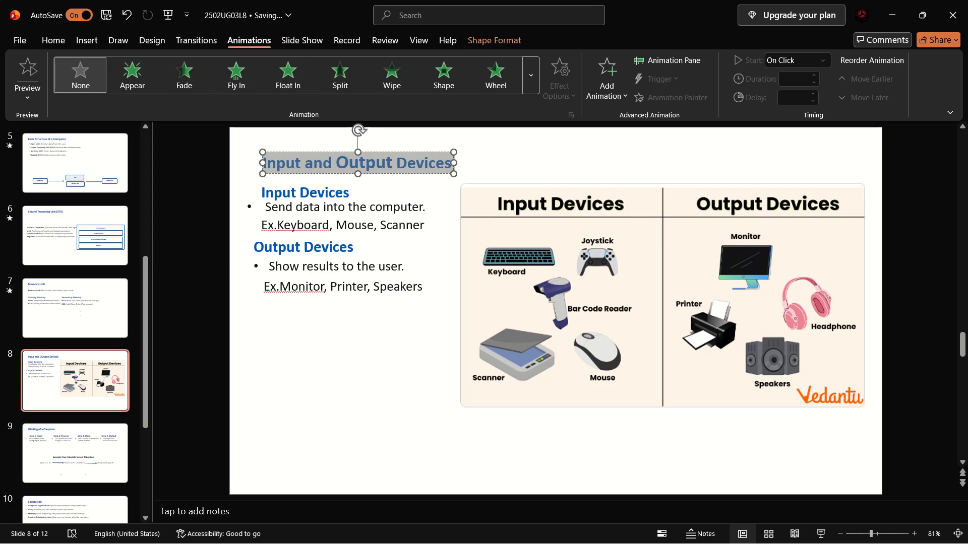
click(62, 42)
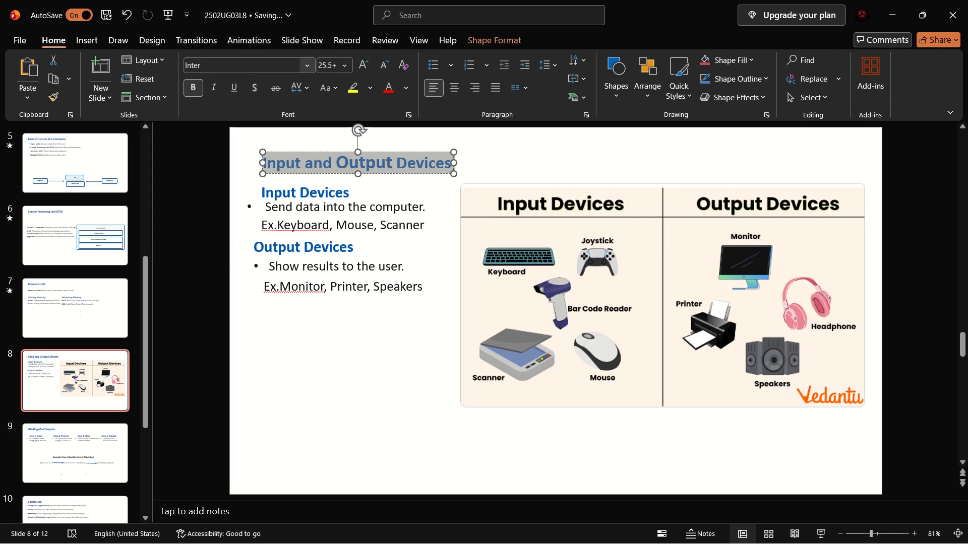
click(336, 65)
text(30)
key(Return)
click(444, 216)
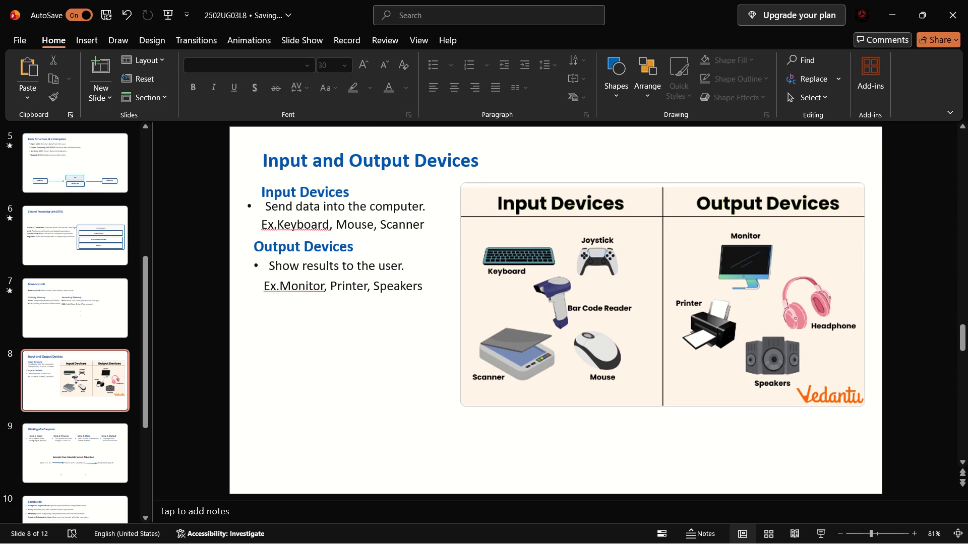
Shift the Output Devices heading sideways so its left edge aligns with the slide title.
click(273, 239)
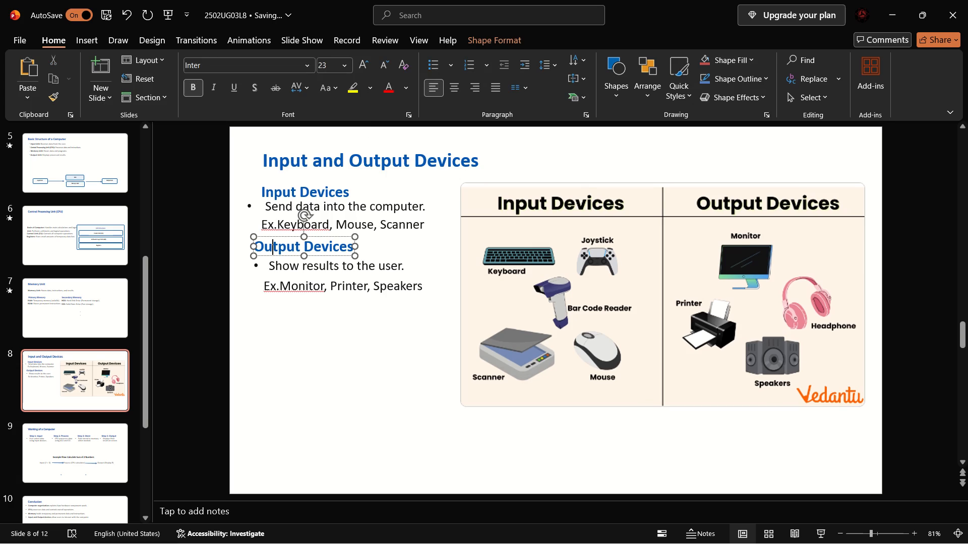
drag(293, 236, 305, 235)
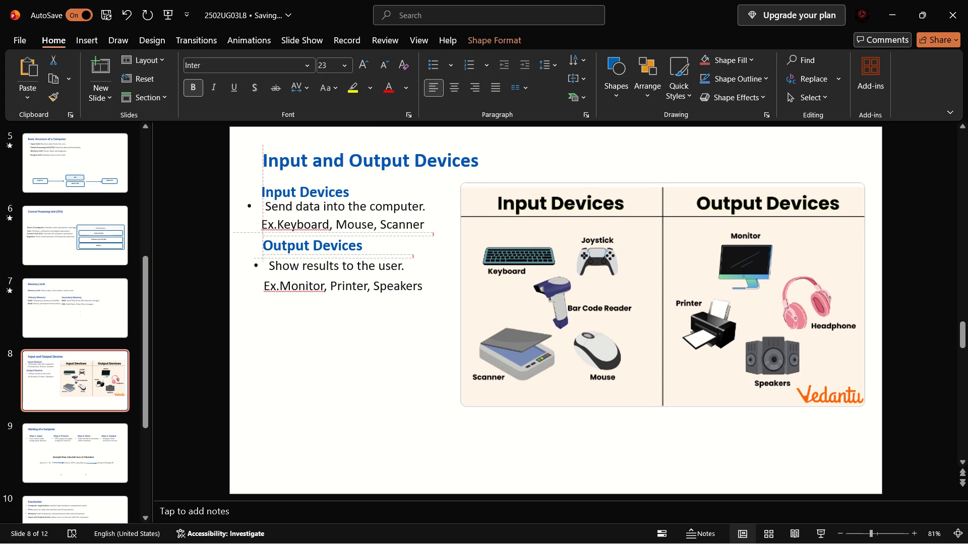
drag(305, 235, 304, 235)
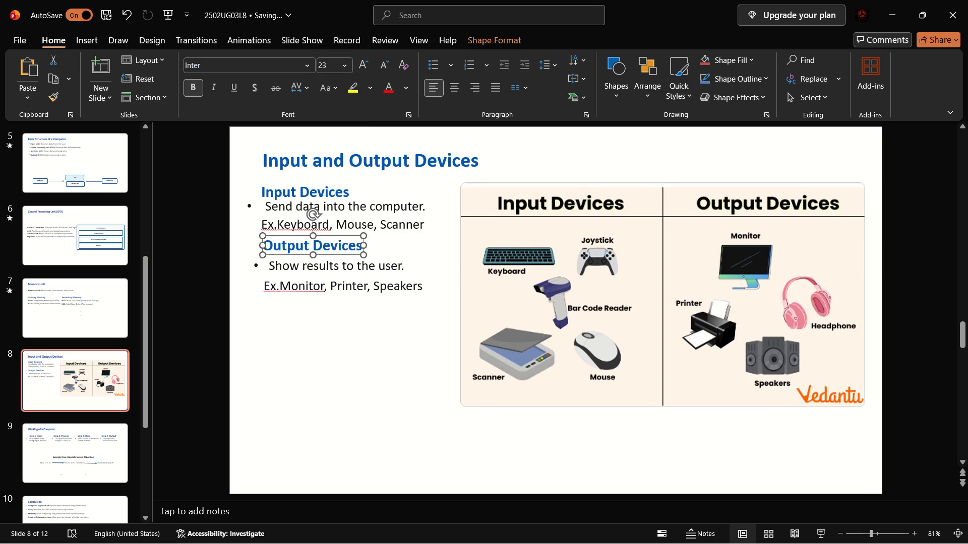
Shift the "Send data into the computer." bullet slightly right so its bullet lines up with the "Show results to the user." one.
click(290, 205)
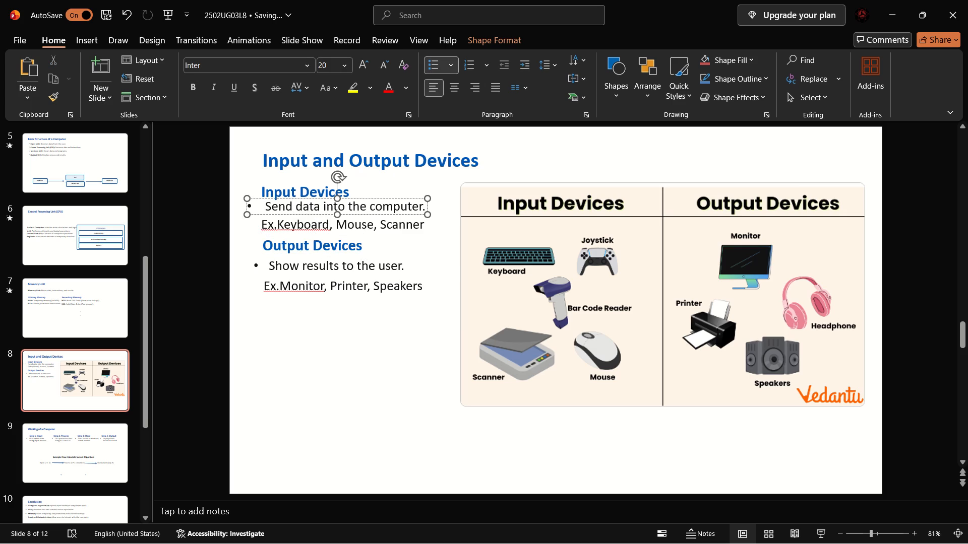
drag(291, 197, 297, 197)
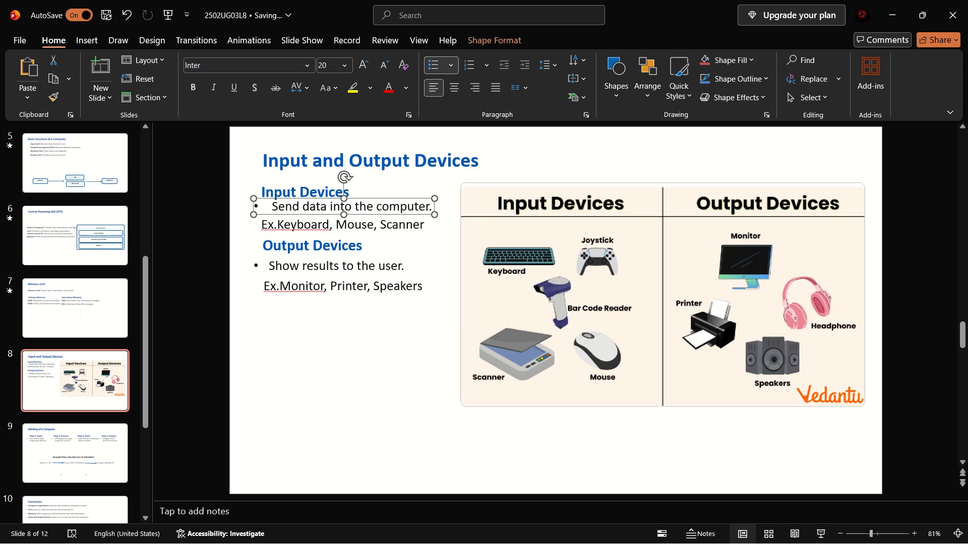
click(285, 356)
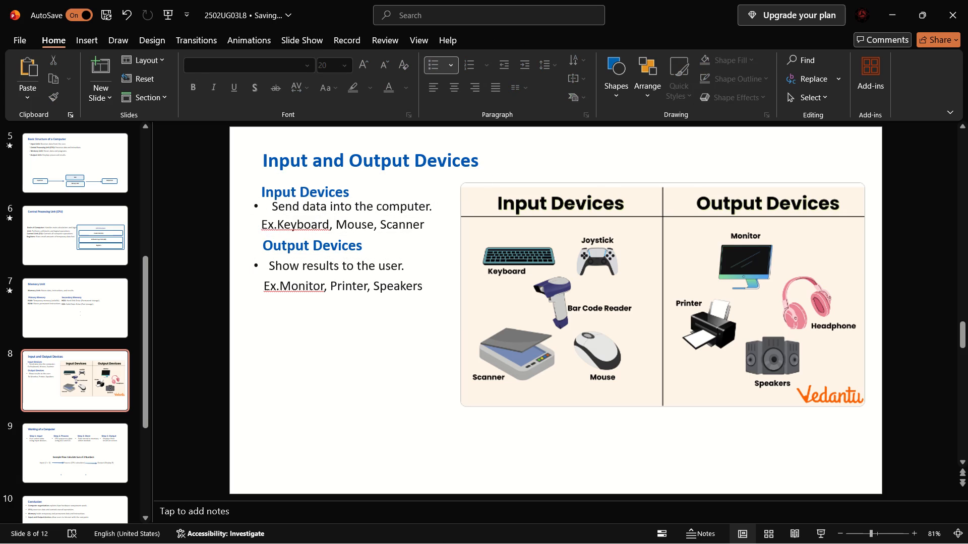
Apply the Appear animation to the Input and Output Devices title.
click(281, 162)
click(249, 38)
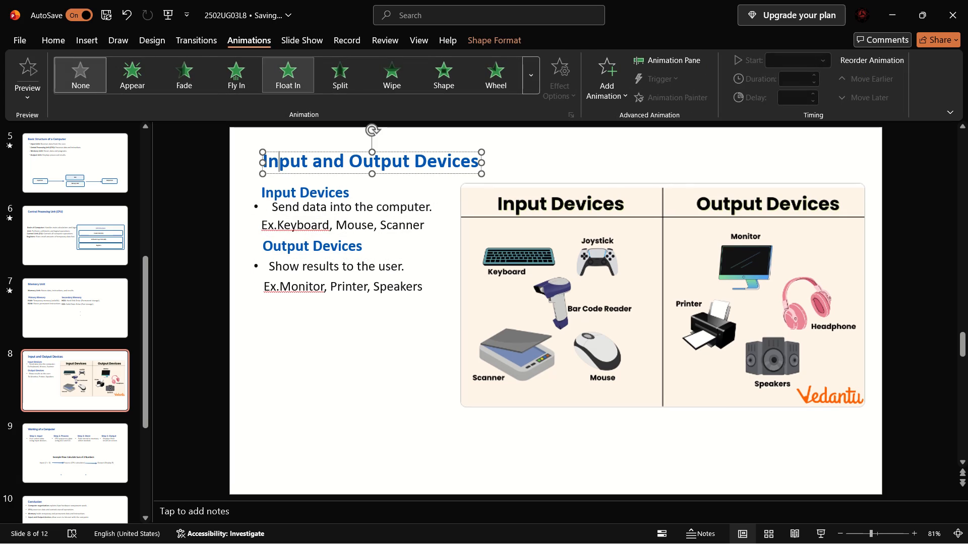
click(146, 65)
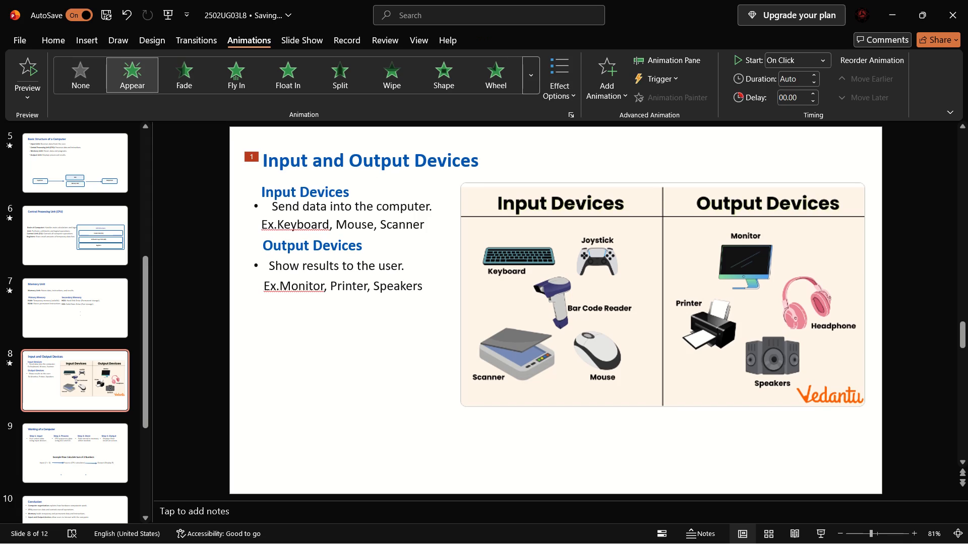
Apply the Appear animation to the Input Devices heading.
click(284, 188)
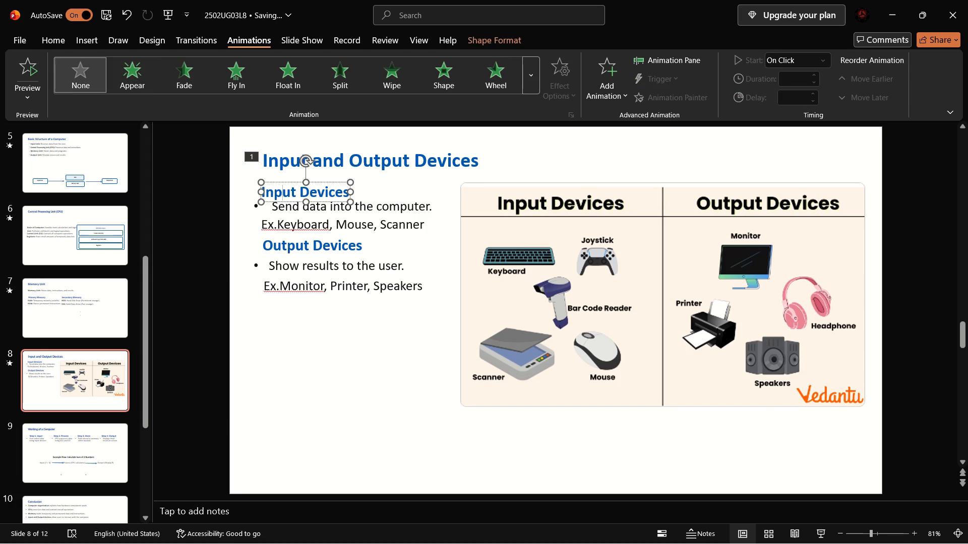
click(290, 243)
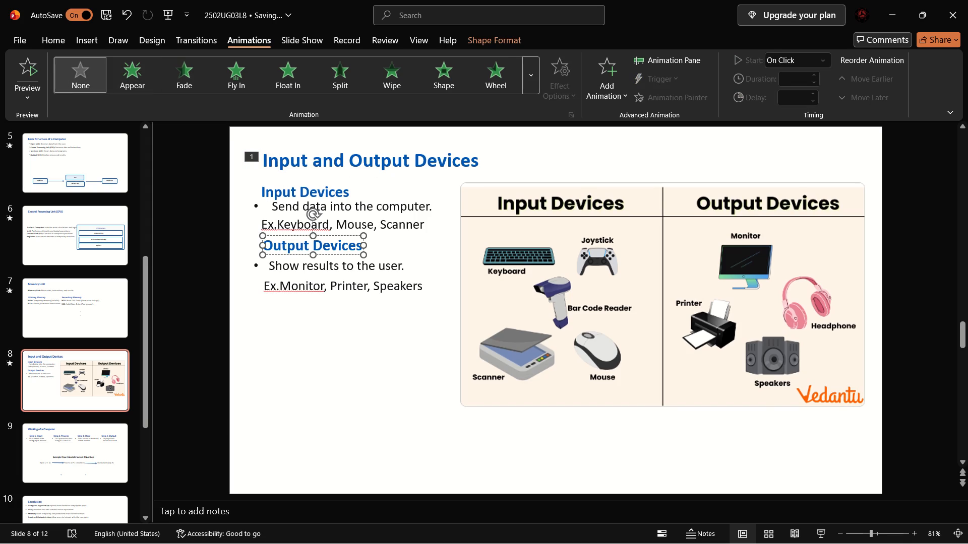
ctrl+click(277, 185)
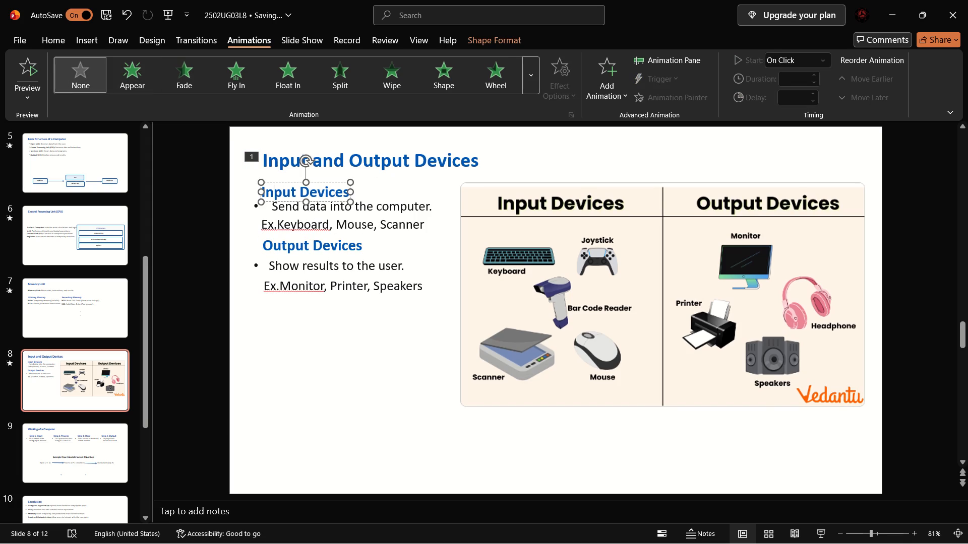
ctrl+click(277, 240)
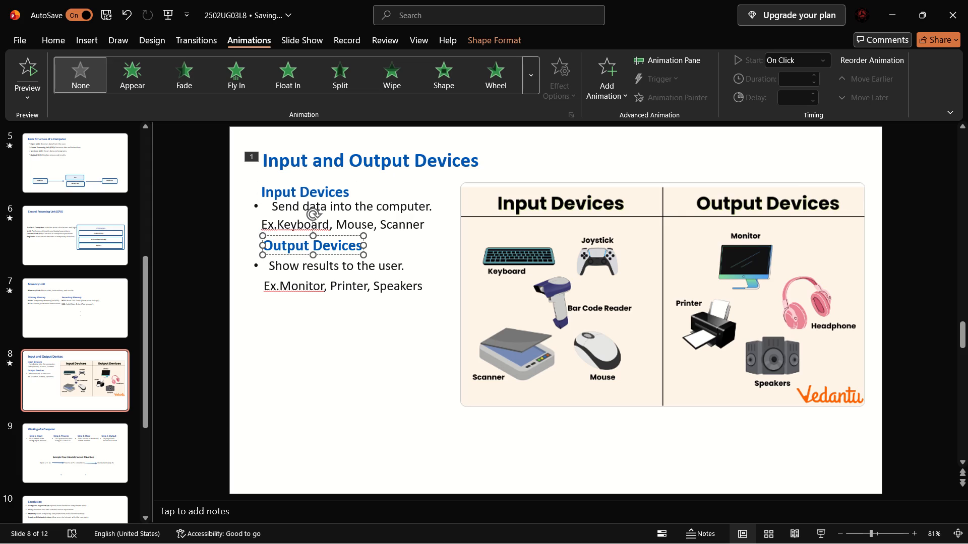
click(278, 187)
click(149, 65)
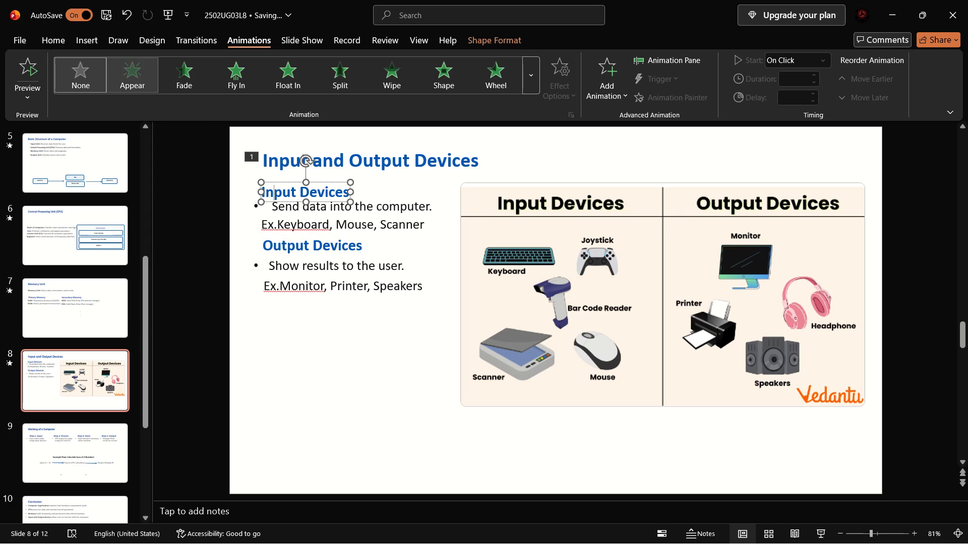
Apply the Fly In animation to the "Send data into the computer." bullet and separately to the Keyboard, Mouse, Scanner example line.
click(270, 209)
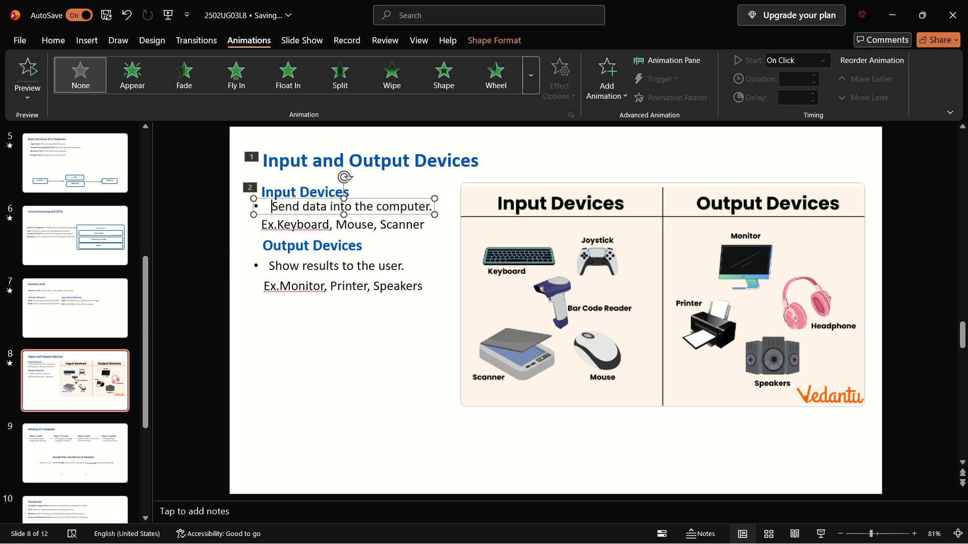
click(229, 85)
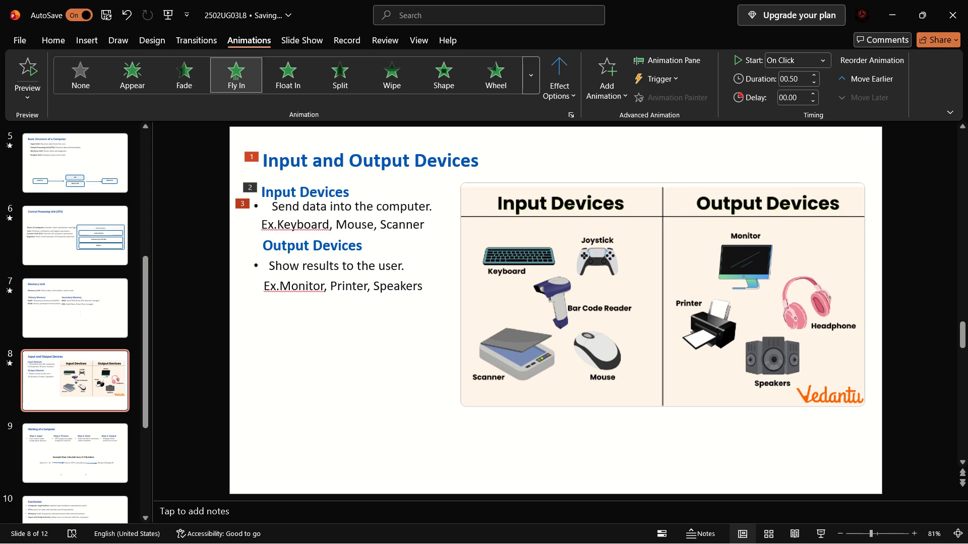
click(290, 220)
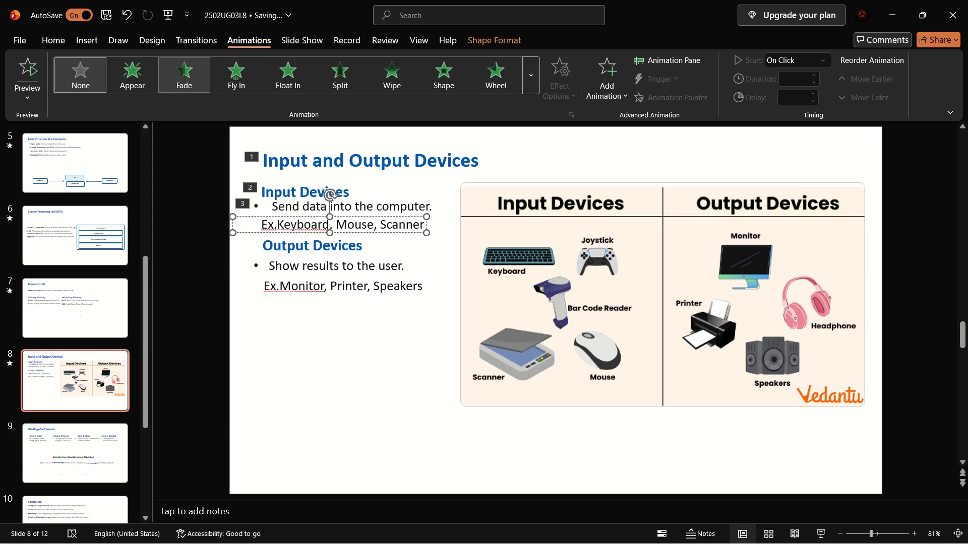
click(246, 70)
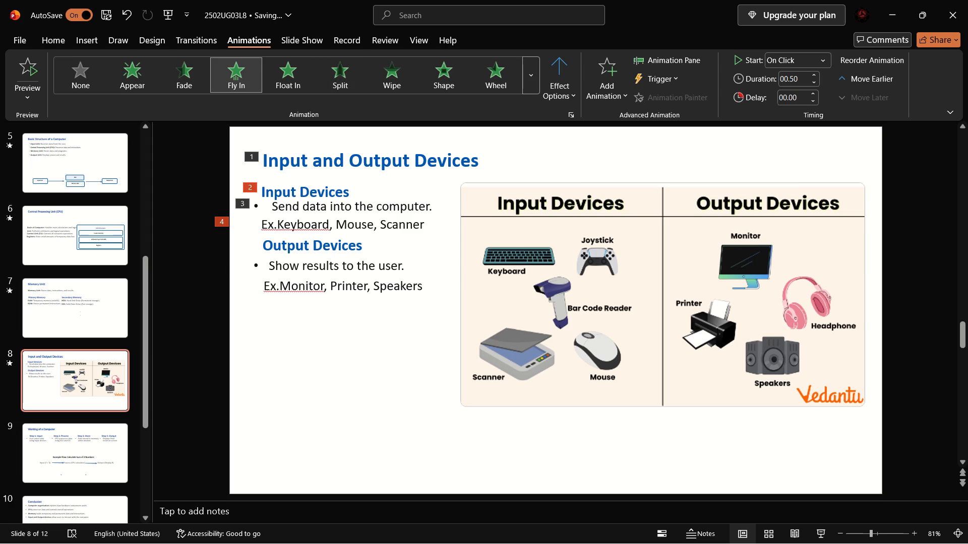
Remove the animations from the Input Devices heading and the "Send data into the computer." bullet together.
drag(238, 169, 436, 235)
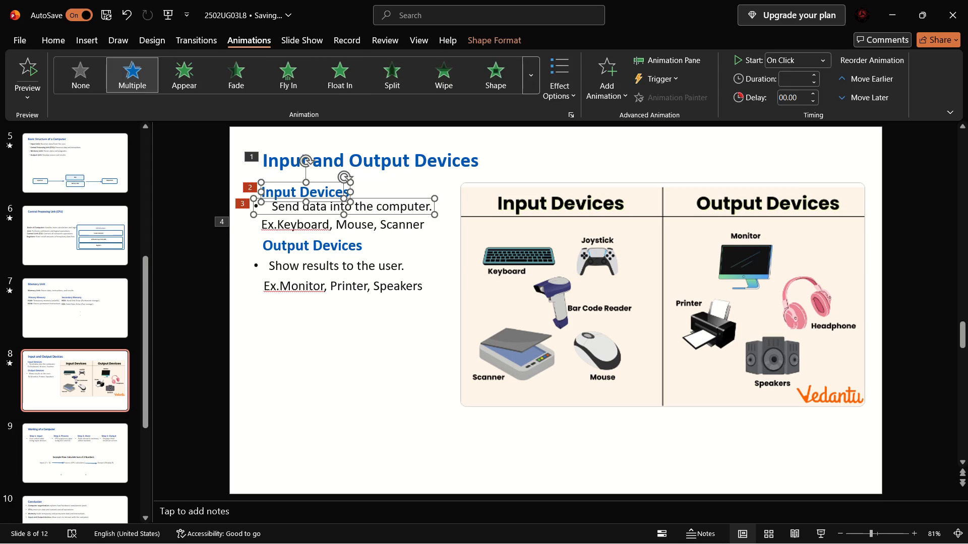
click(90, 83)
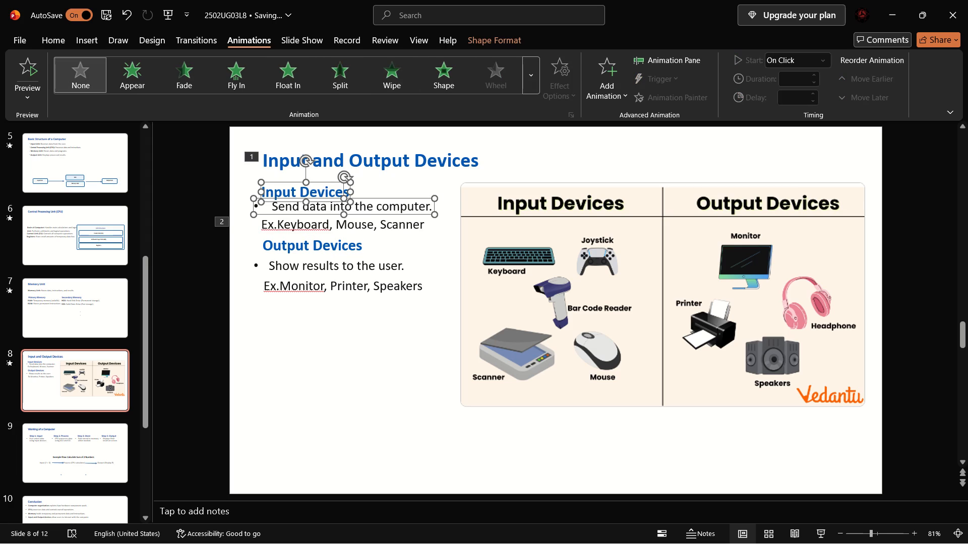
Apply the Fade animation to the input and output devices picture.
click(515, 183)
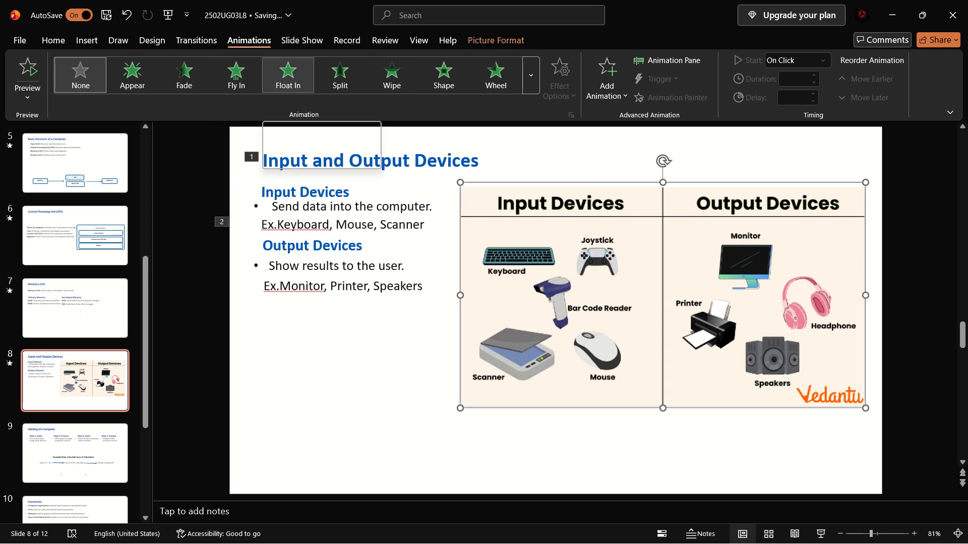
click(191, 78)
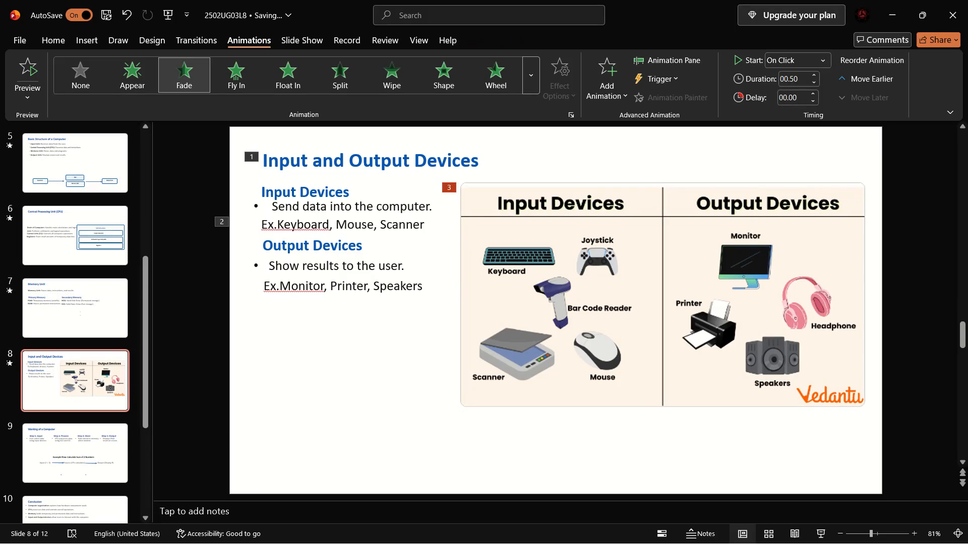
Apply the Appear animation to the Input Devices heading.
click(263, 200)
click(268, 195)
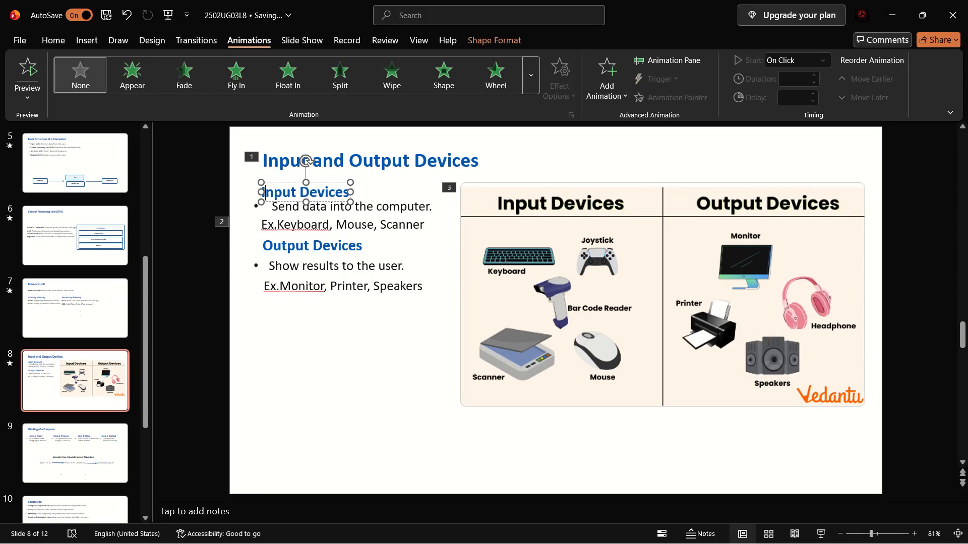
click(133, 83)
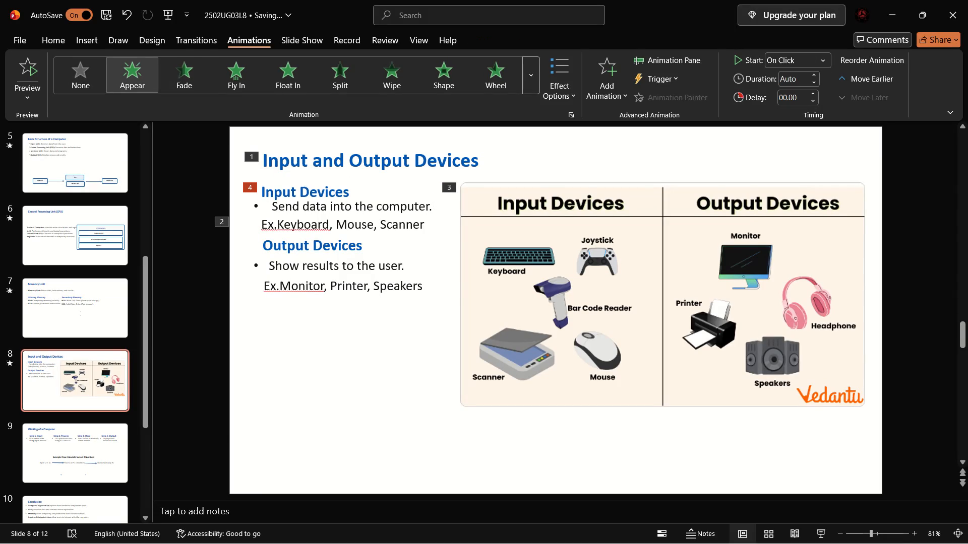
Apply the Fade animation to the "Send data into the computer." bullet.
click(302, 210)
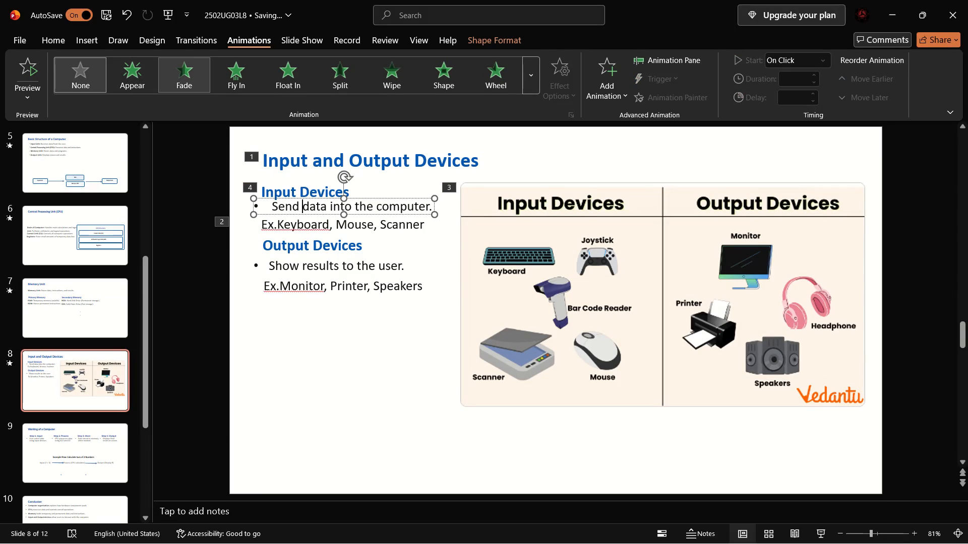
click(192, 79)
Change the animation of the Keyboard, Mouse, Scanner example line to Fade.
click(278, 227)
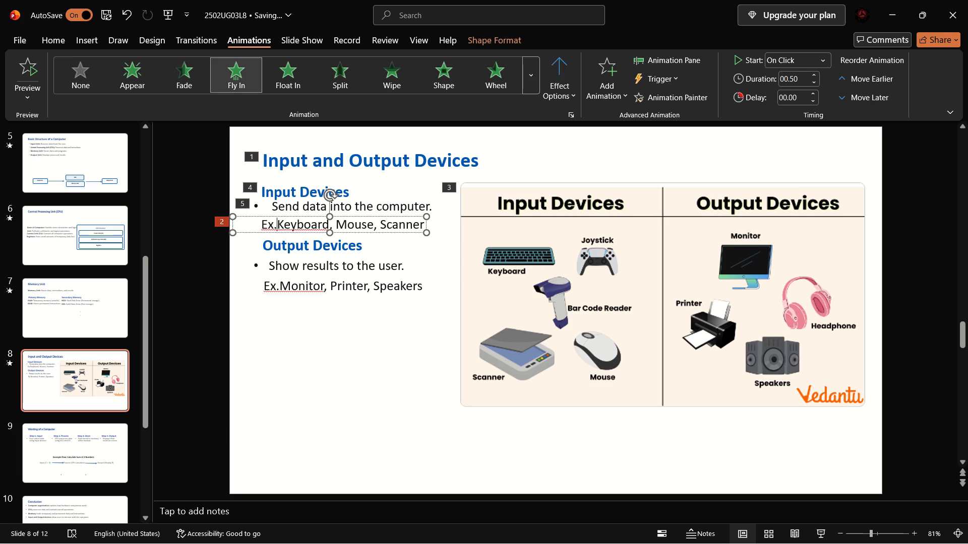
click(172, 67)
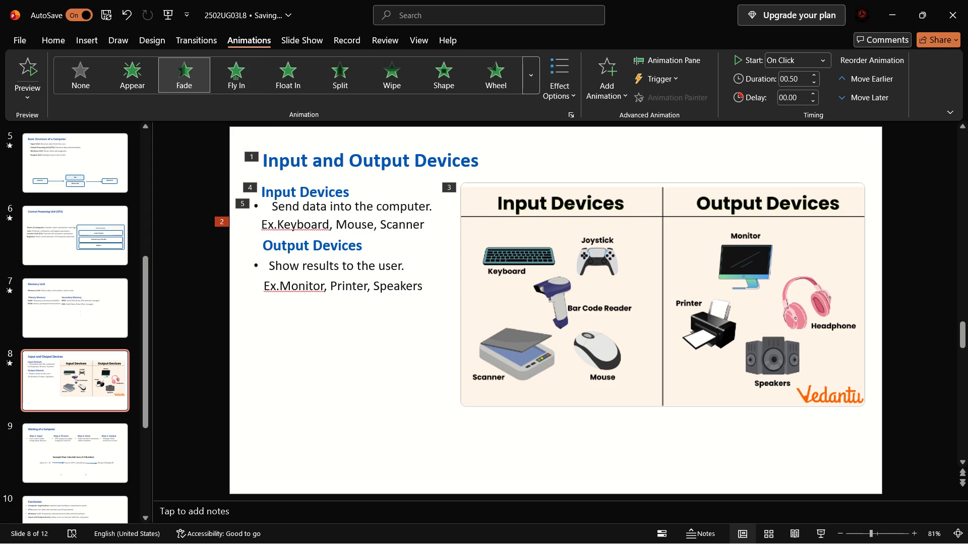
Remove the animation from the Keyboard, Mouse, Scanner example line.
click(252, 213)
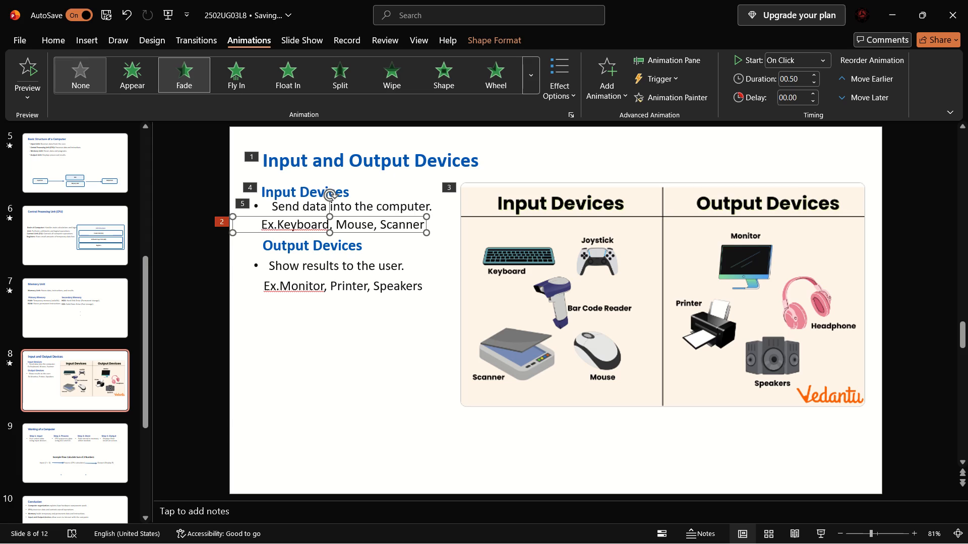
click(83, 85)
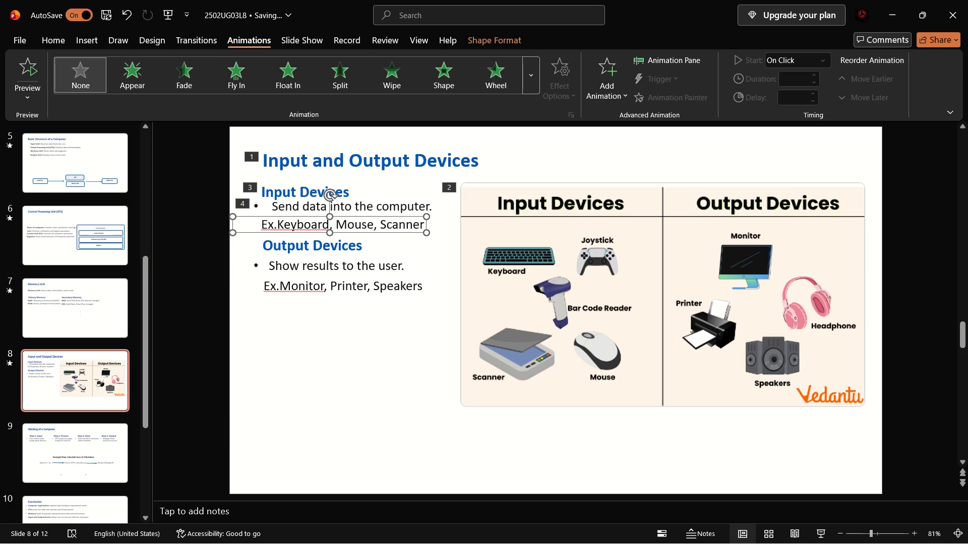
Apply the Fly In animation to the Keyboard, Mouse, Scanner example line.
click(275, 233)
click(275, 227)
click(229, 92)
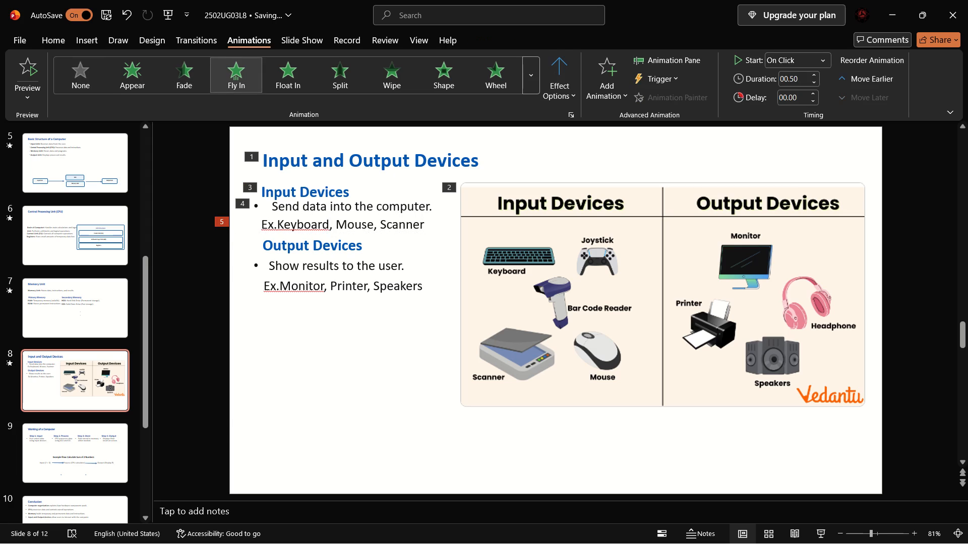
Apply the Float In animation to the Output Devices heading.
click(317, 245)
click(293, 83)
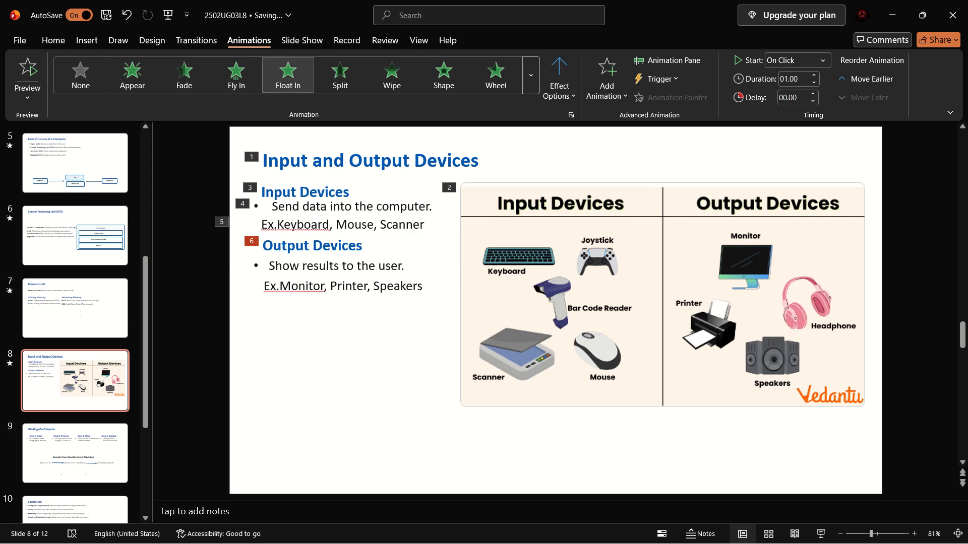
Apply the Fade animation to the "Show results to the user." bullet and separately to the Monitor, Printer, Speakers example line.
click(293, 266)
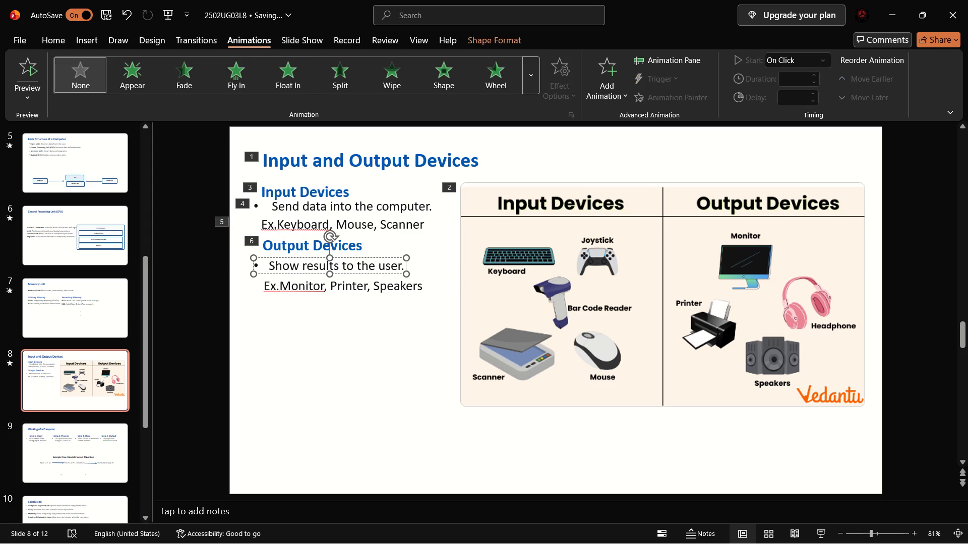
click(202, 66)
click(301, 289)
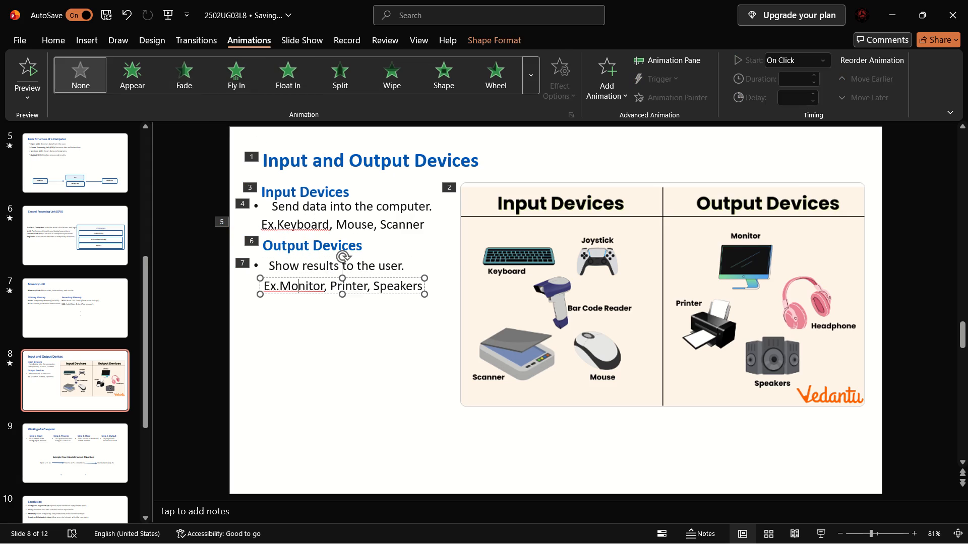
click(190, 90)
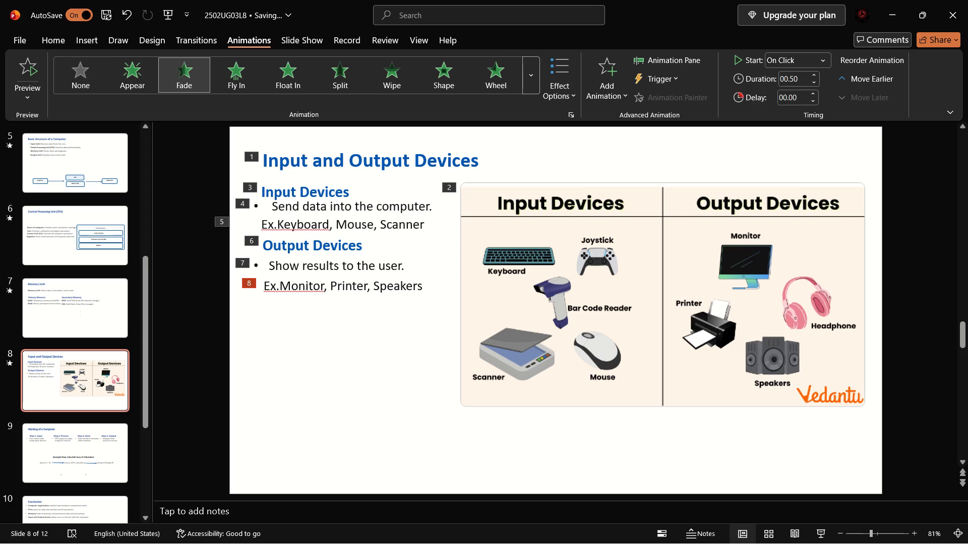
Apply the Appear animation to the "Working of a Computer" title on slide 9.
click(71, 437)
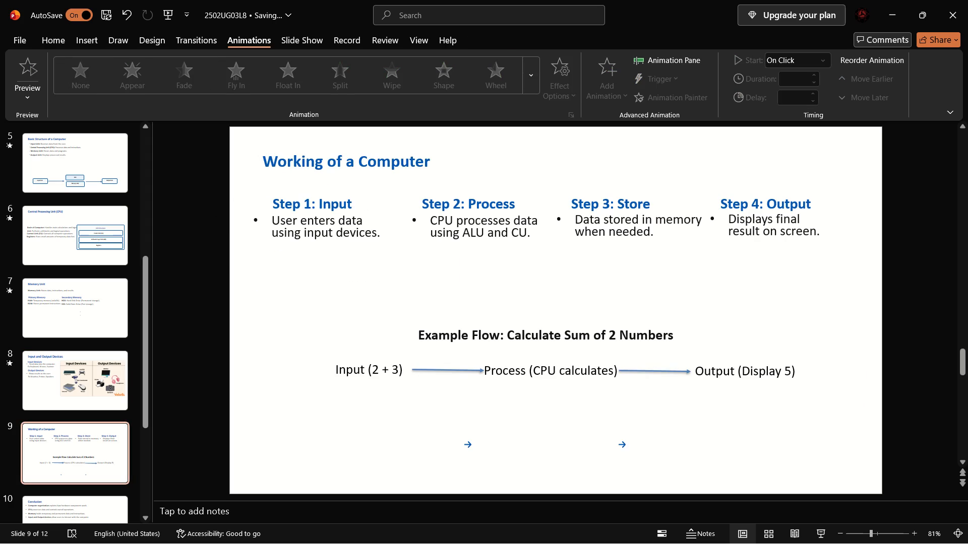
click(343, 162)
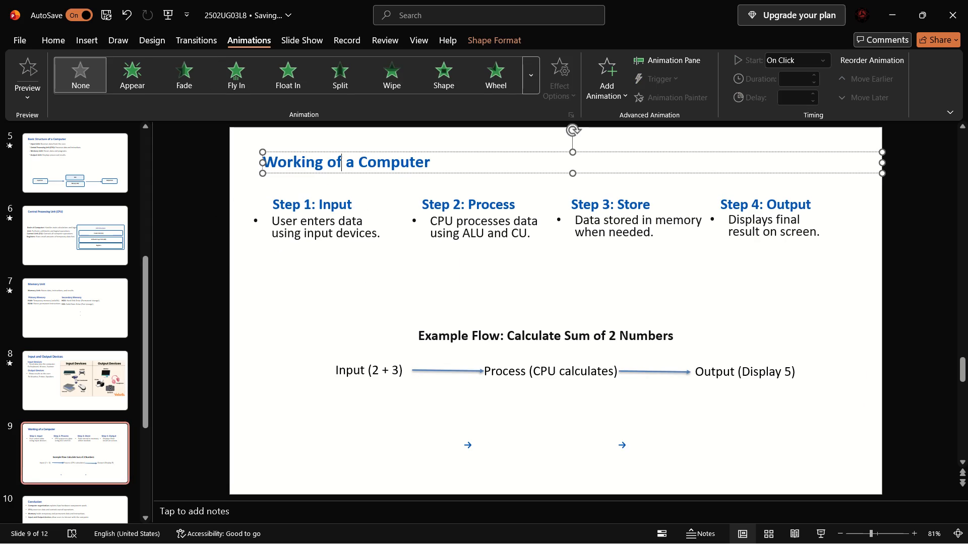
click(146, 74)
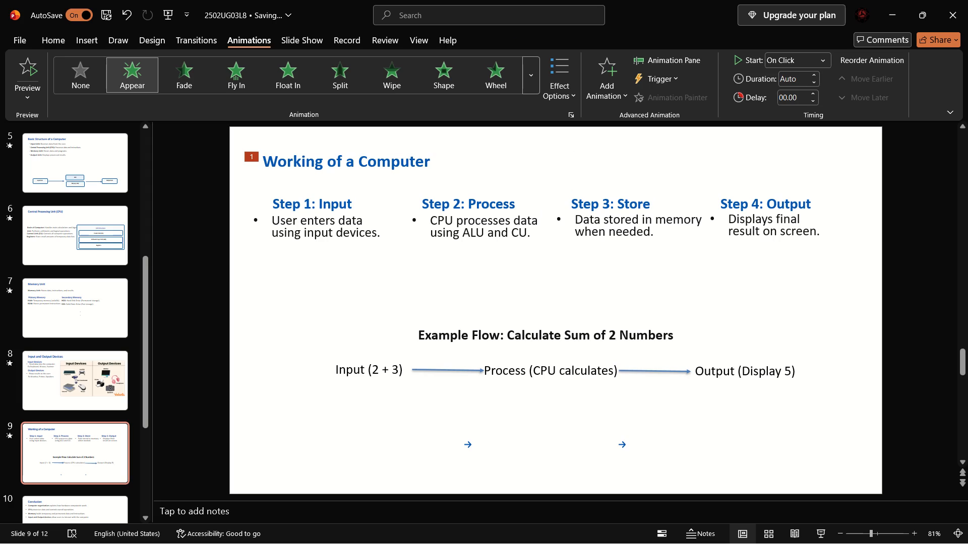
Apply the Appear animation to the "Step 1: Input" heading and Fade to its "User enters data using input devices." bullet.
drag(259, 191, 414, 274)
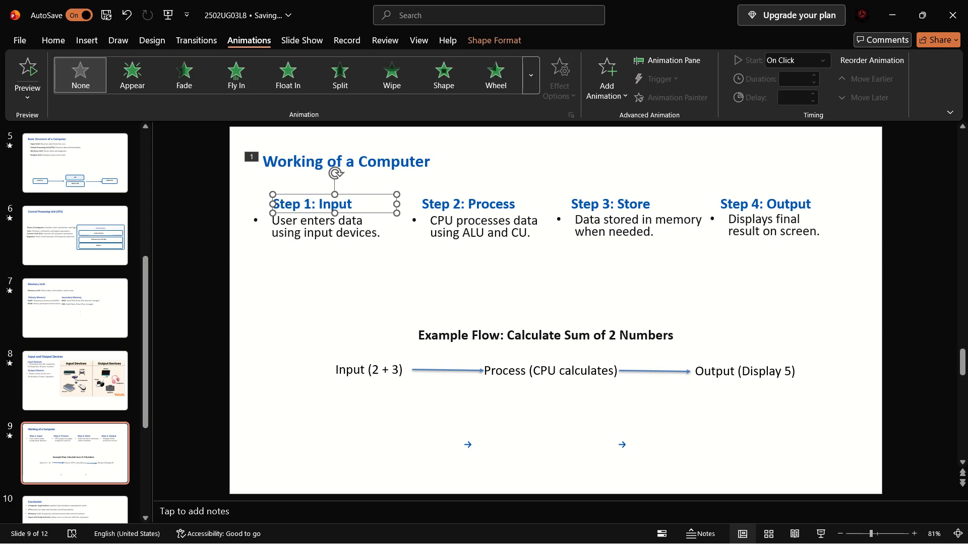
drag(245, 185, 390, 259)
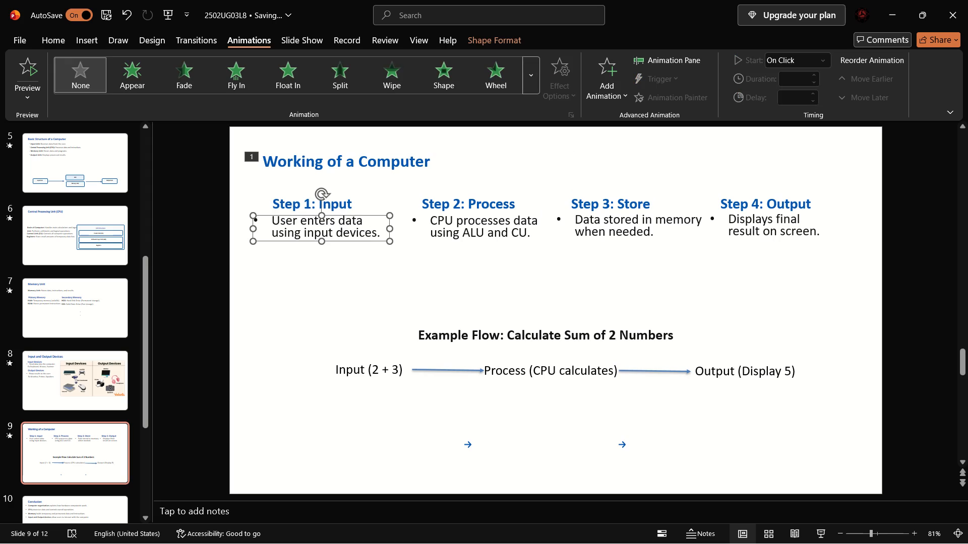
click(302, 201)
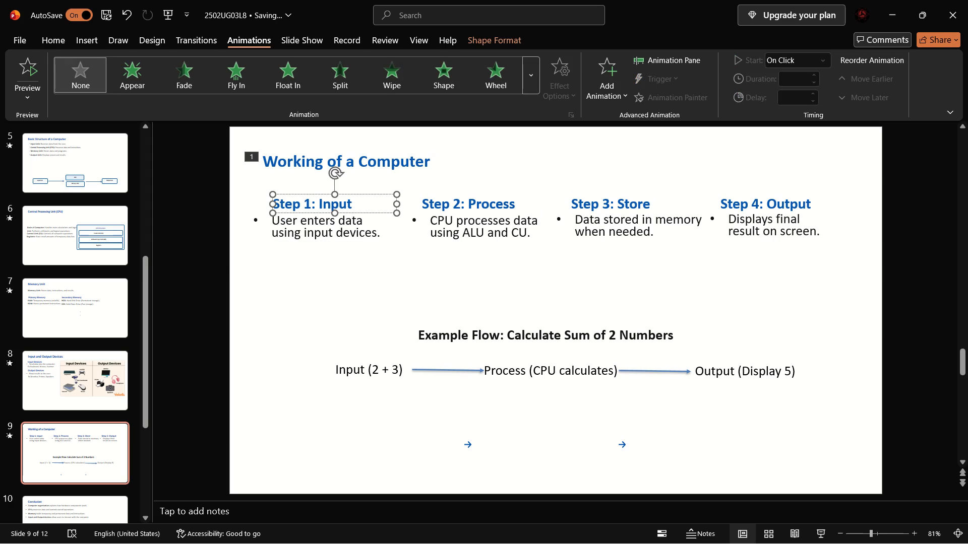
click(142, 64)
click(308, 223)
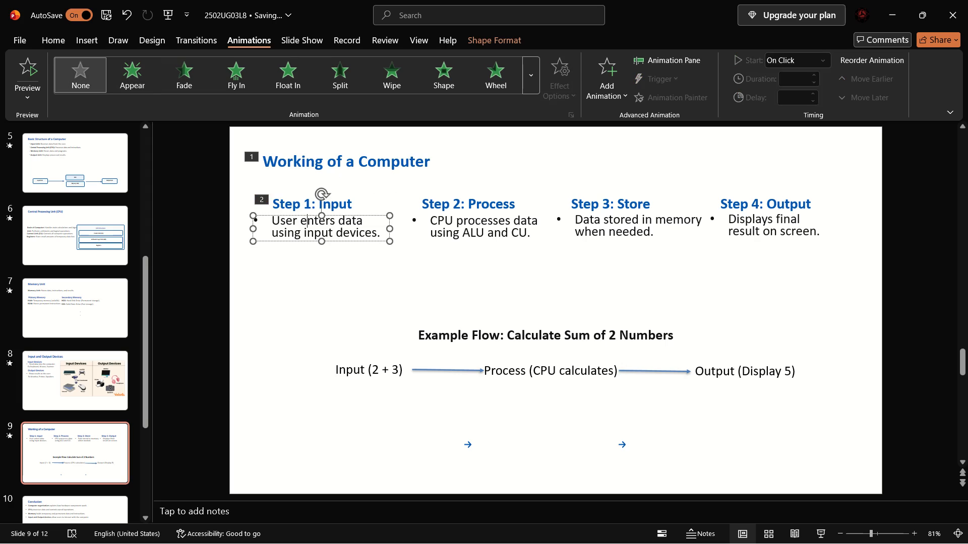
click(186, 76)
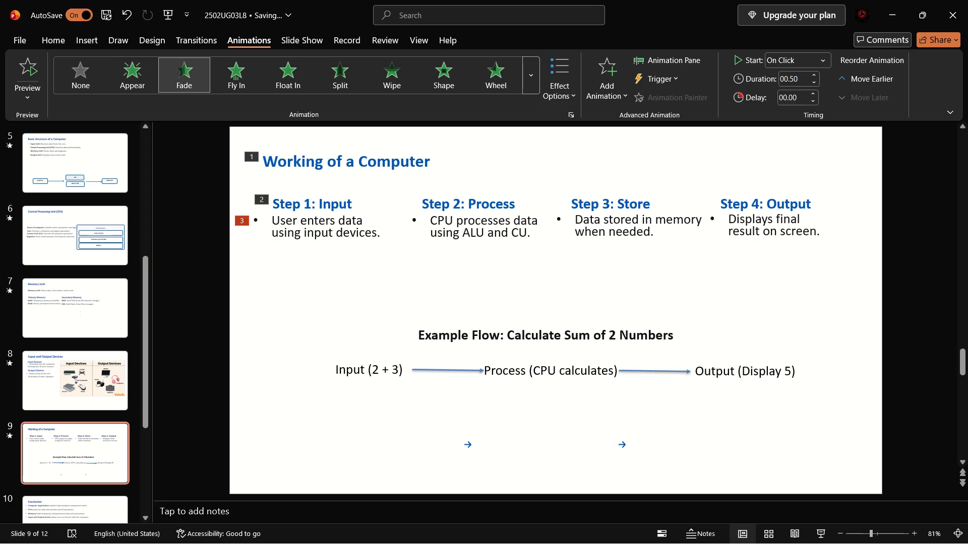
Apply the Appear animation to the "Step 2: Process" heading and Fade to its "CPU processes data using ALU and CU." bullet.
drag(438, 191, 441, 199)
drag(441, 198, 440, 191)
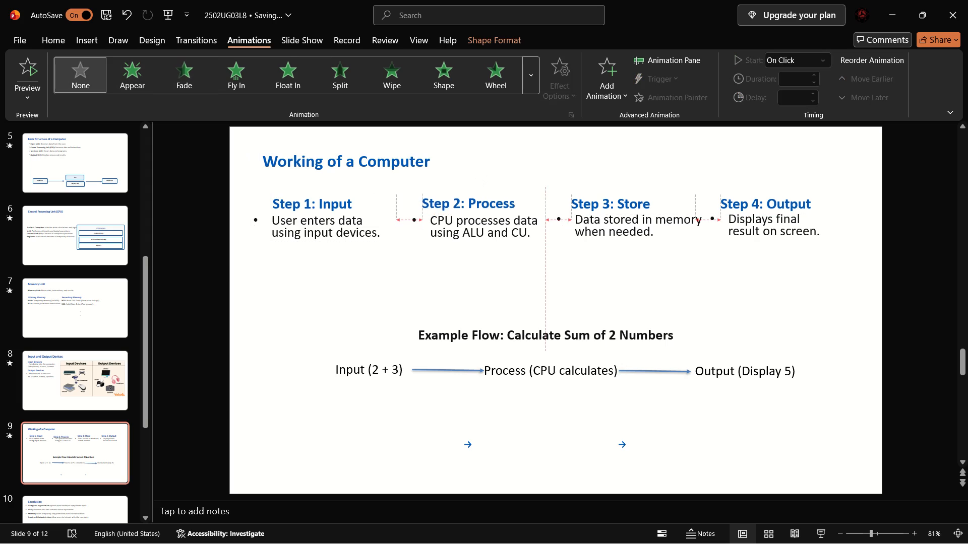
drag(440, 191, 440, 190)
click(443, 209)
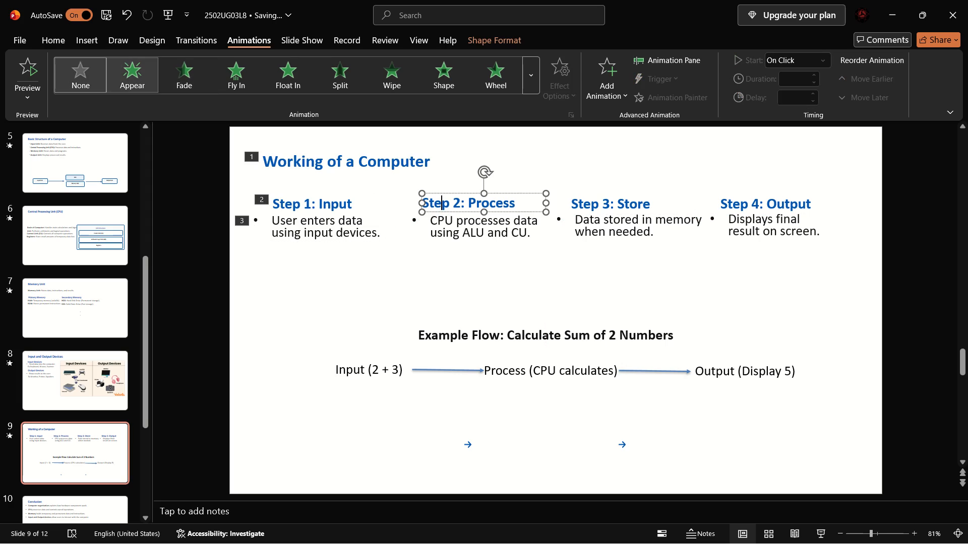
click(142, 79)
click(458, 225)
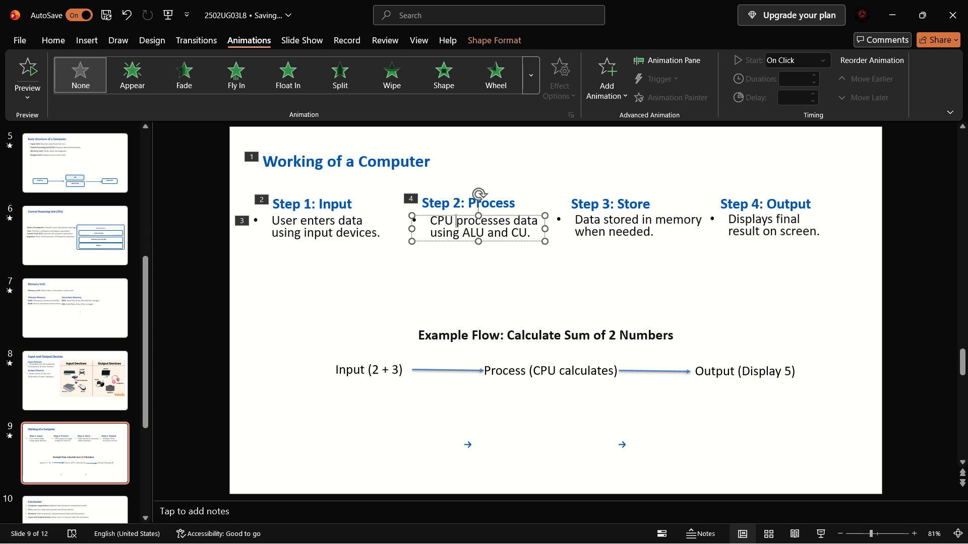
click(197, 82)
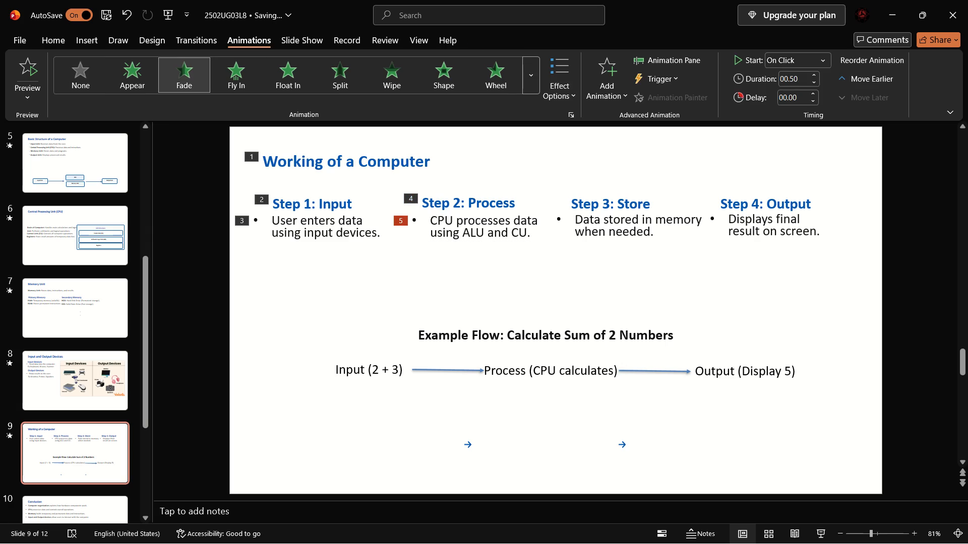
Apply the Appear animation to the "Step 3: Store" heading and Fade to its "Data stored in memory when needed." bullet.
click(609, 202)
click(129, 76)
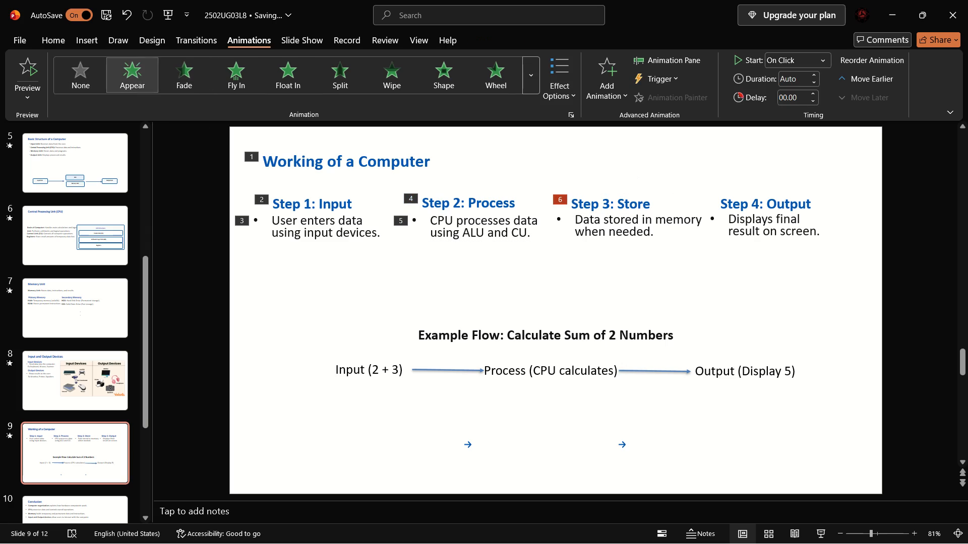
click(612, 223)
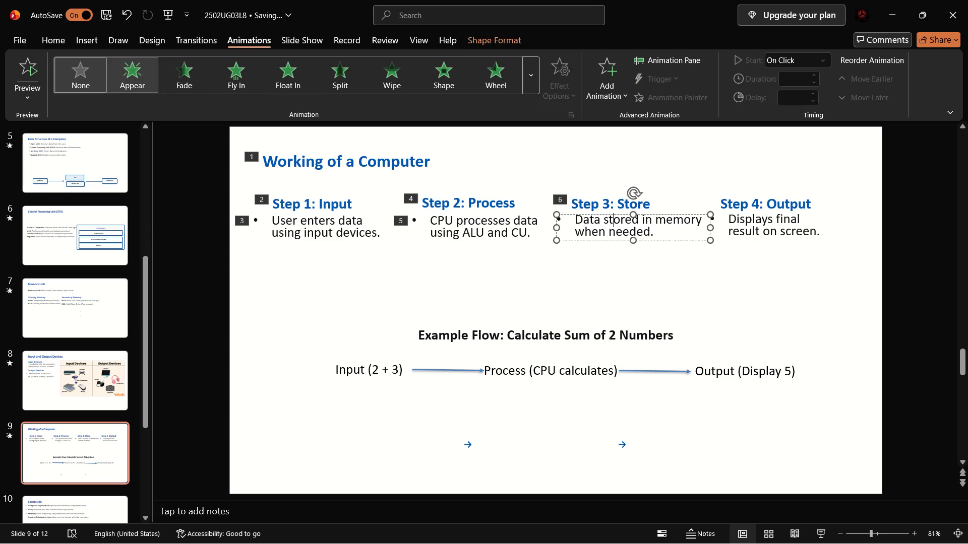
click(184, 71)
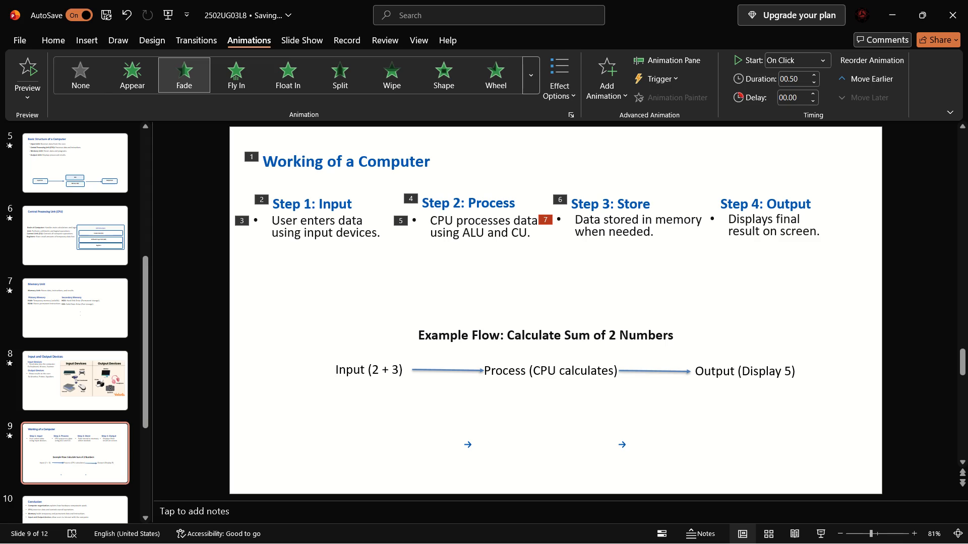
Apply the Appear animation to the "Step 4: Output" heading and Fade to its "Displays final result on screen." bullet.
click(767, 206)
click(113, 79)
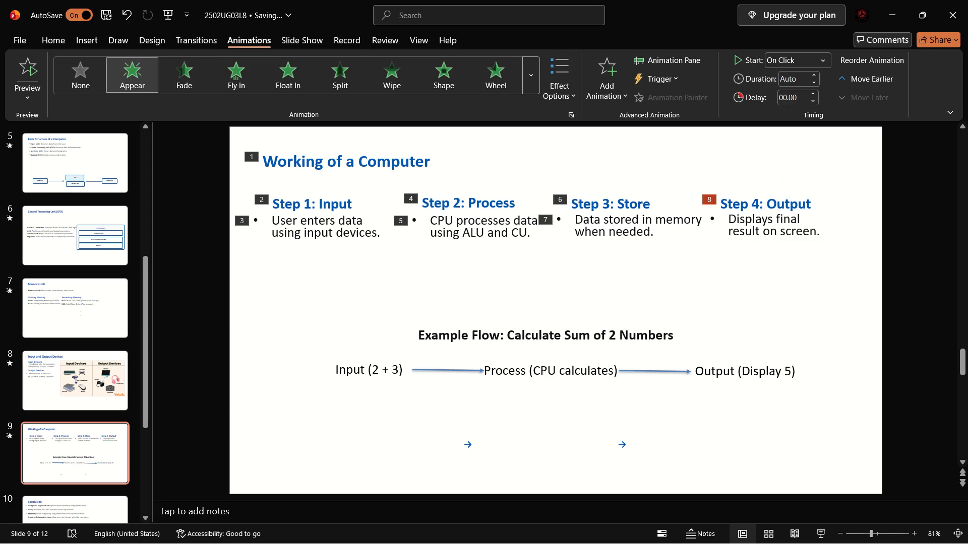
click(792, 236)
click(181, 73)
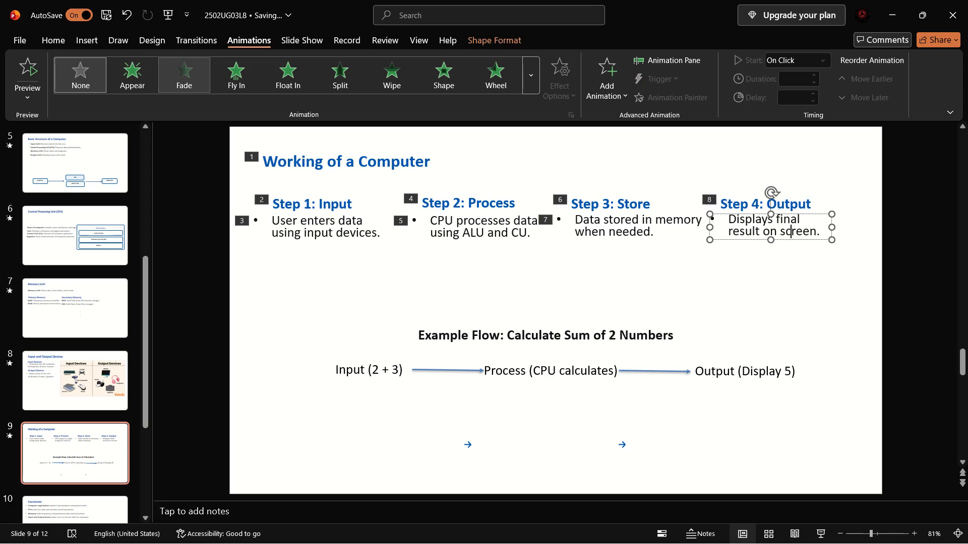
Apply the Fade animation to the "Example Flow: Calculate Sum of 2 Numbers" line.
click(488, 325)
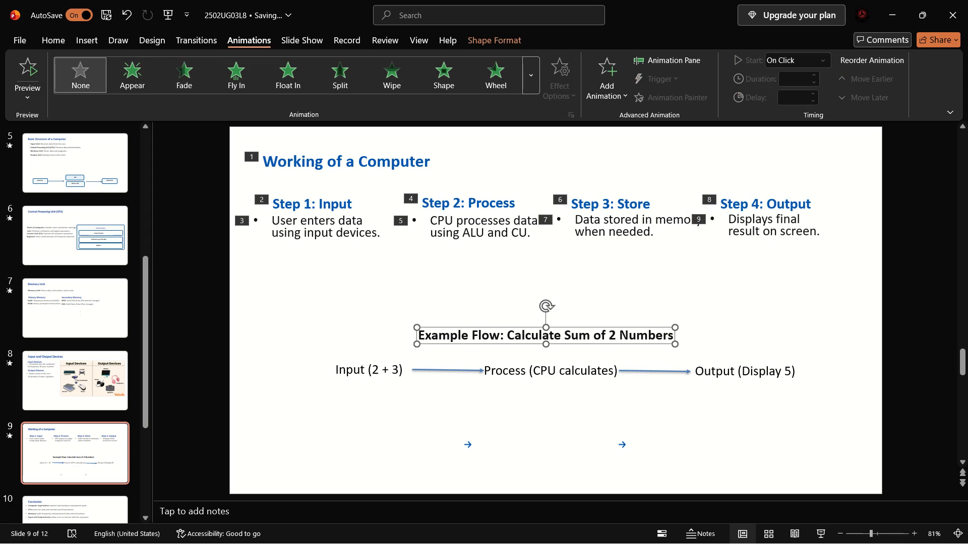
click(189, 64)
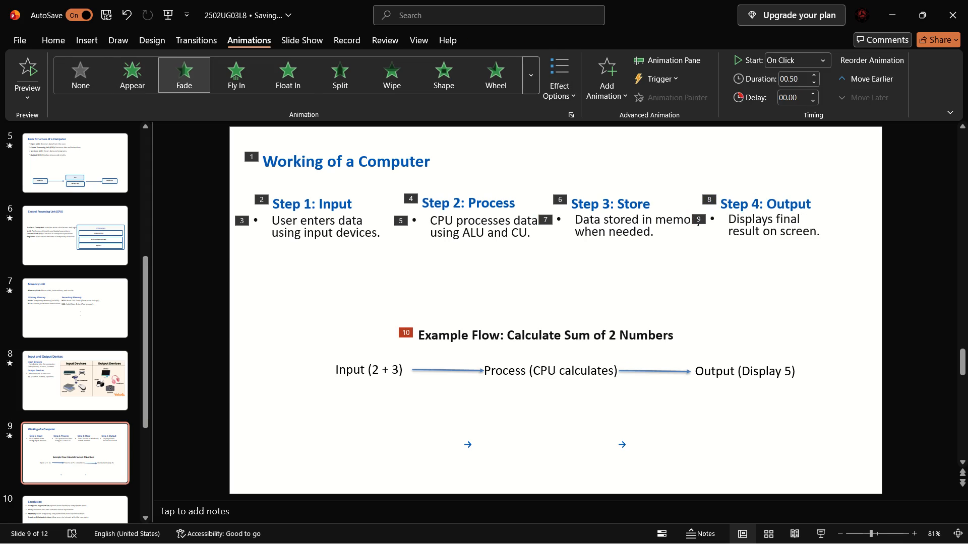
click(572, 94)
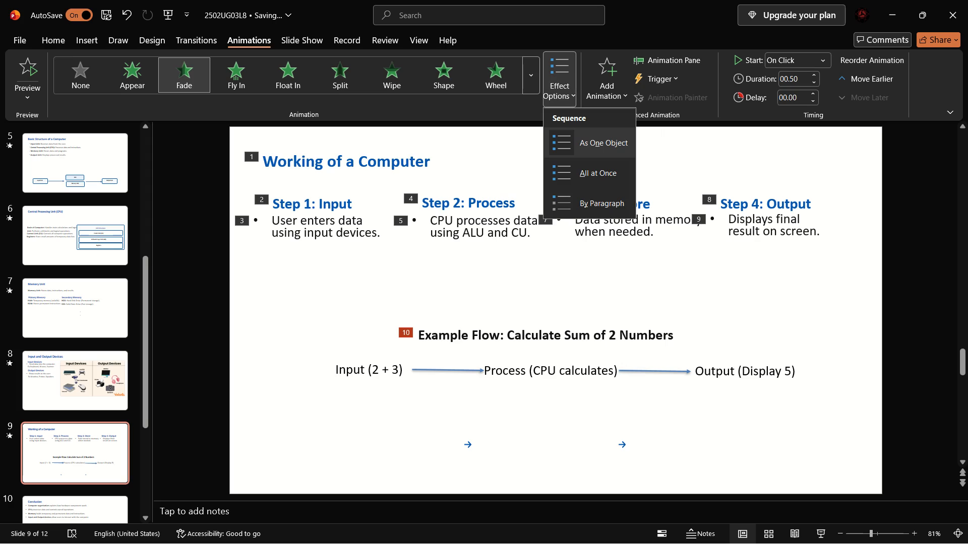
click(486, 266)
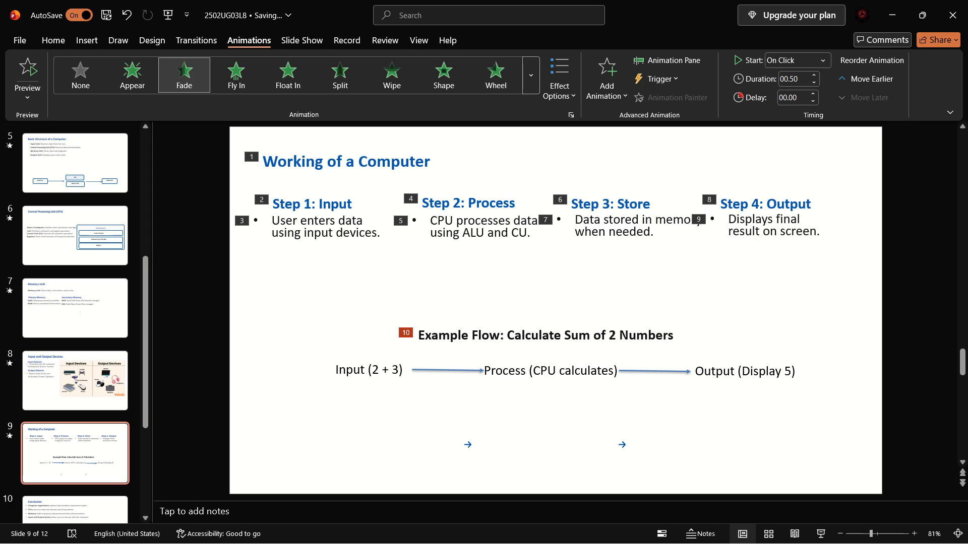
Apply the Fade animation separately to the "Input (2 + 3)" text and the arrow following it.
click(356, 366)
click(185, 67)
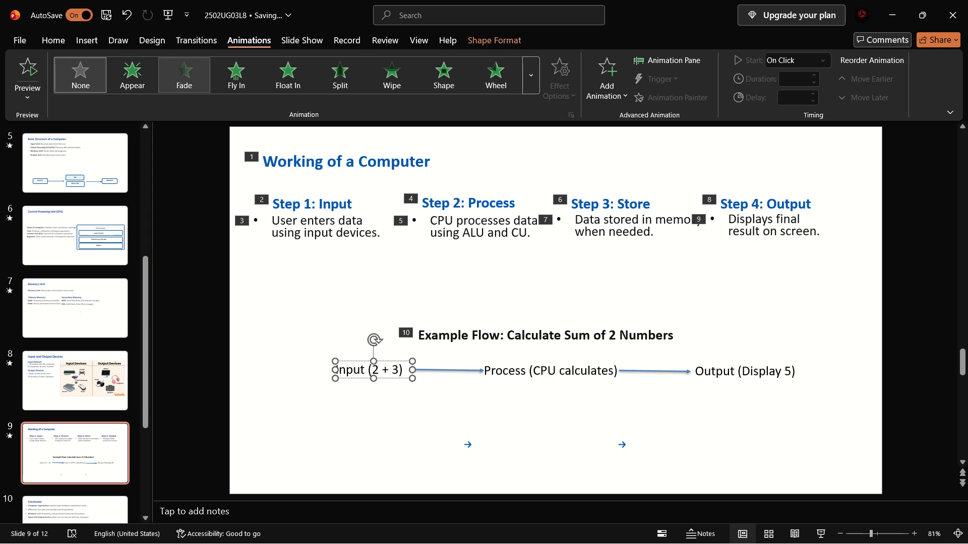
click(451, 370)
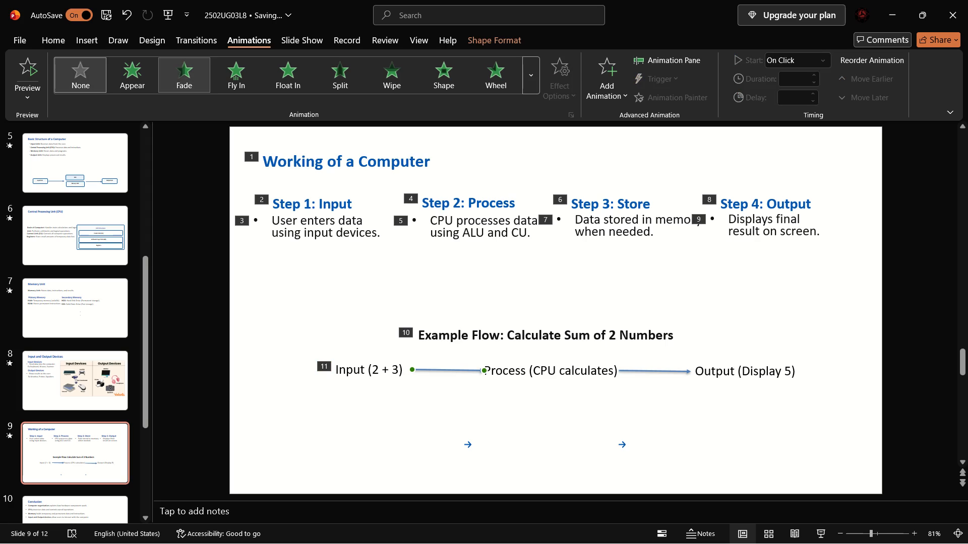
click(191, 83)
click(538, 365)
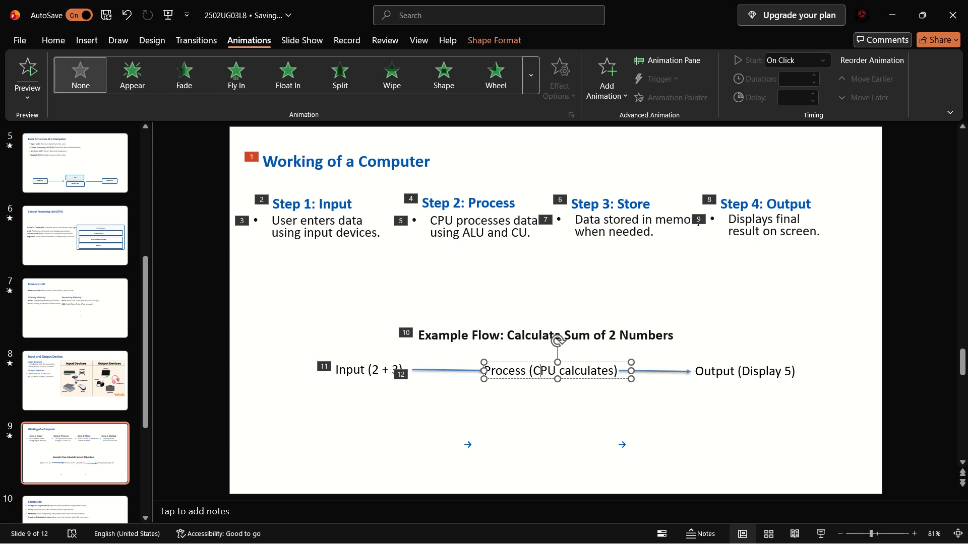
Apply one shared Fade animation to the whole example flow row: the Input, Process and Output texts with both connecting arrows.
drag(324, 342, 792, 400)
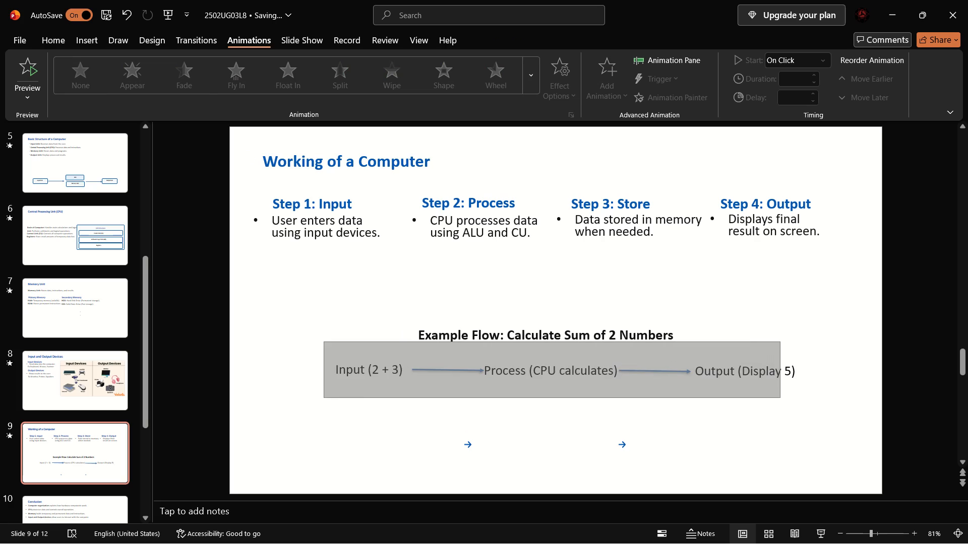
drag(792, 400, 870, 402)
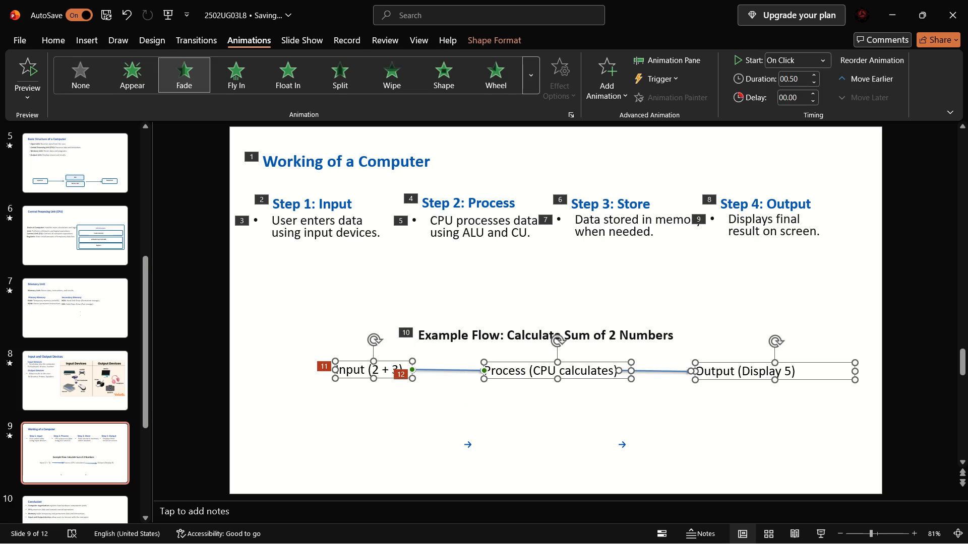
click(168, 81)
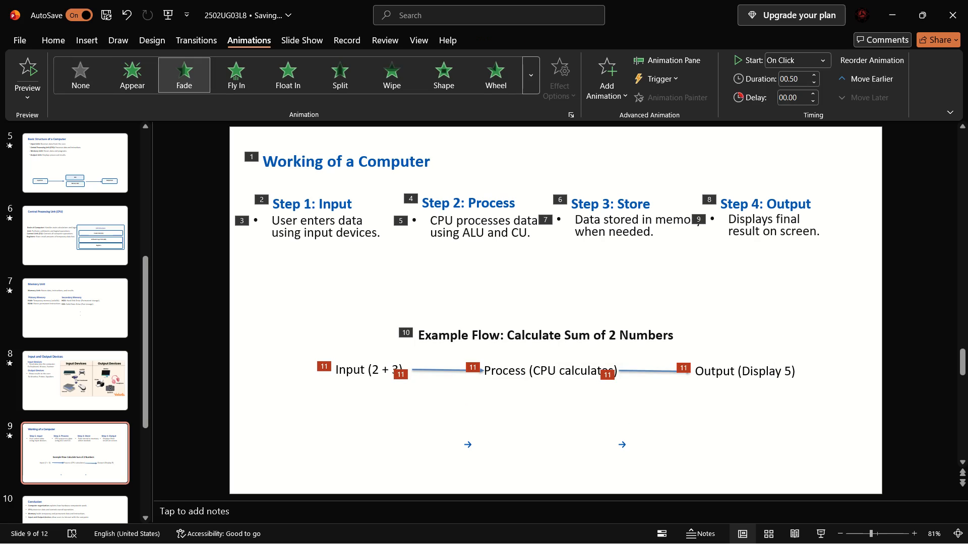
Play the slide show from slide 8 through the Working of a Computer slide to check the animation order, then return to editing slide 9.
click(89, 376)
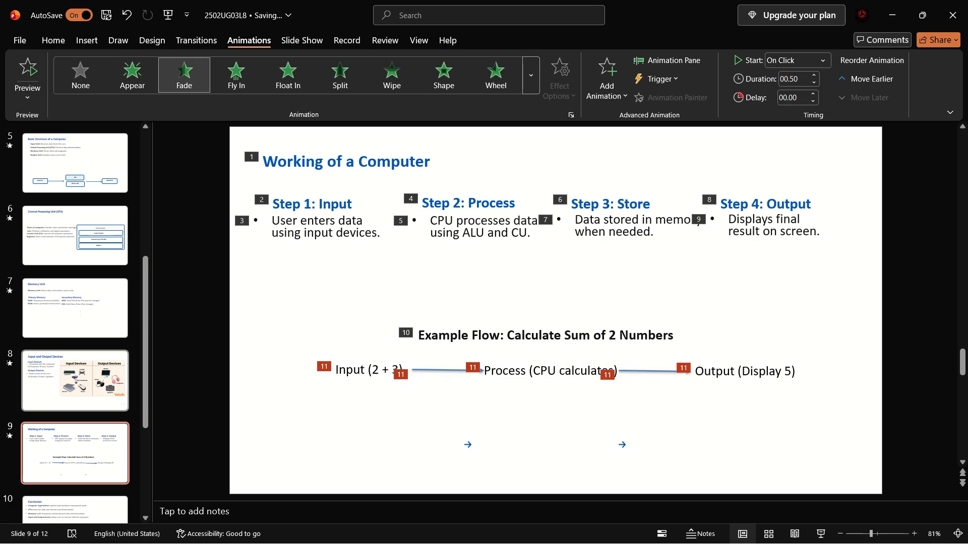
click(821, 529)
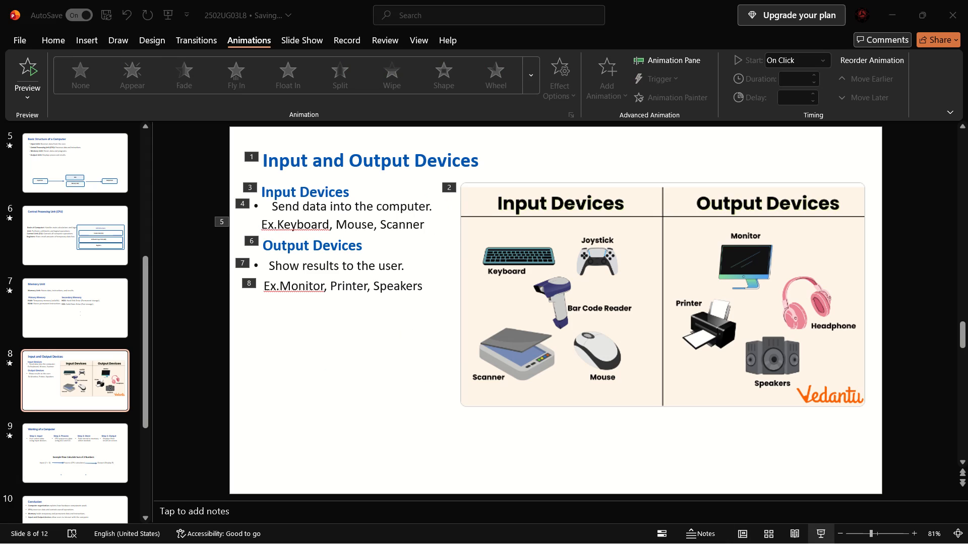
key(Right)
key(Right)
key(Right)
key(Right)
key(Right)
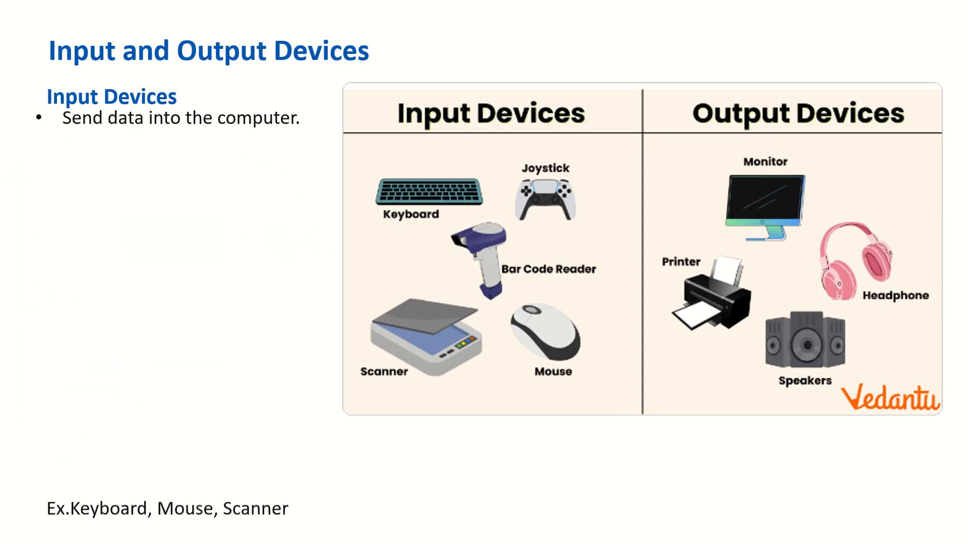
key(Right)
key(Right)
key(Right)
key(Right)
key(Right)
key(Right)
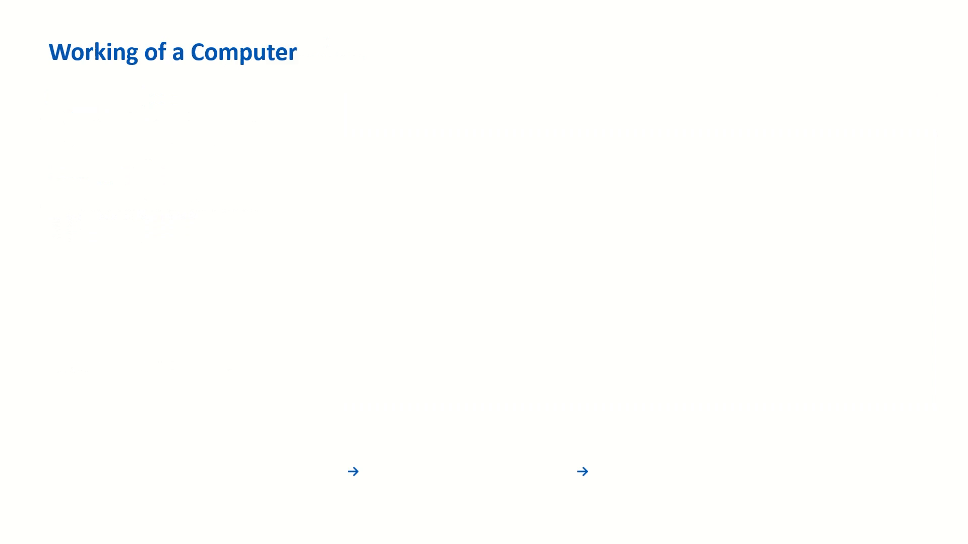
key(Right)
key(Right)
key(Right)
key(Right)
key(Right)
key(Right)
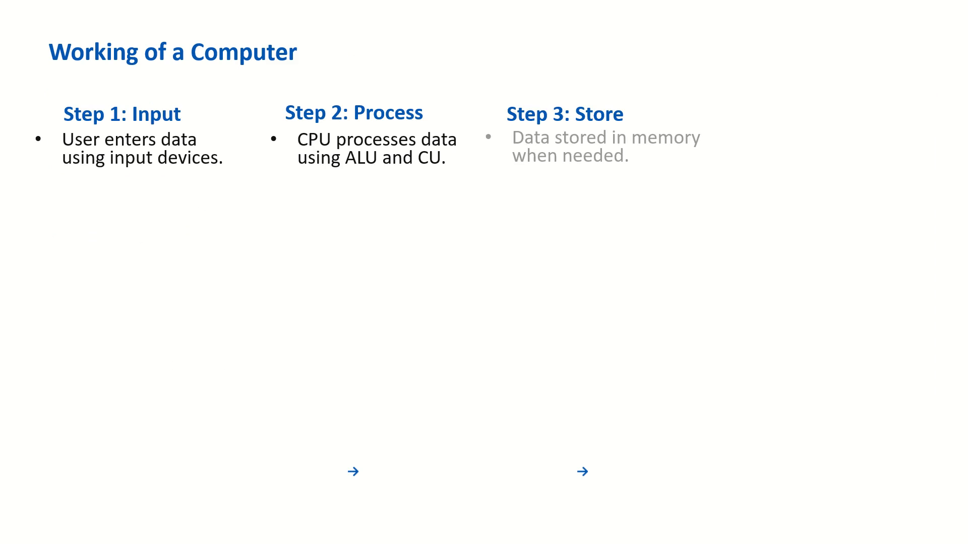
key(Right)
key(Right)
key(Right)
key(Right)
key(Right)
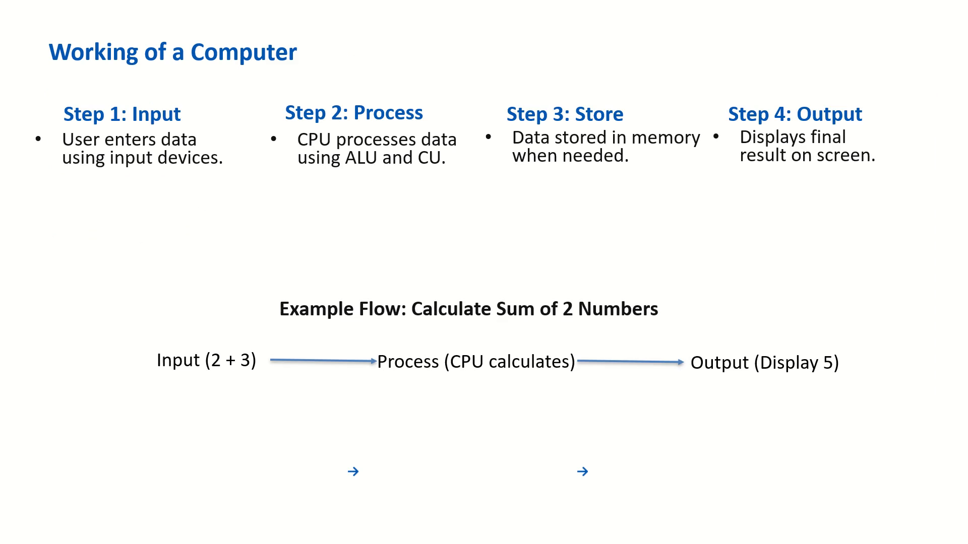
key(Right)
key(Right)
key(Left)
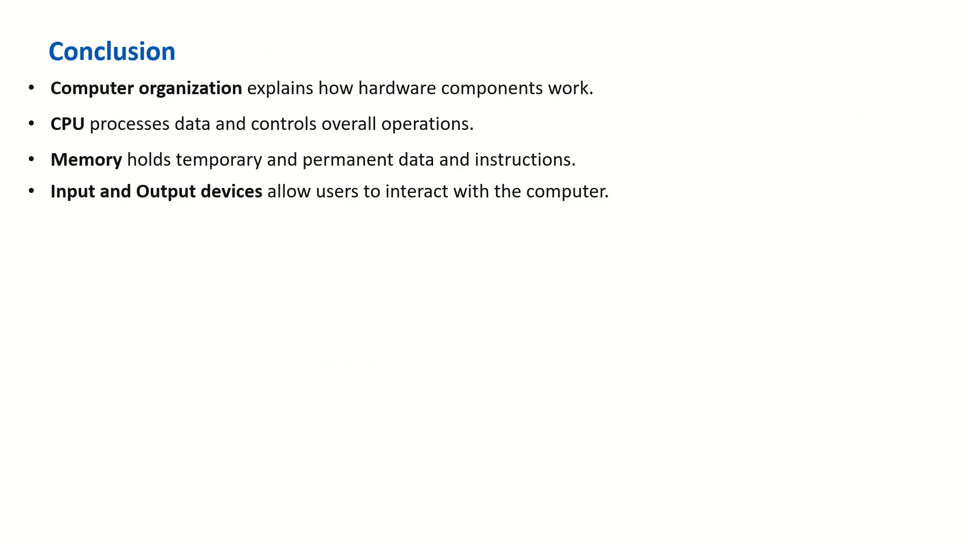
key(Left)
key(Escape)
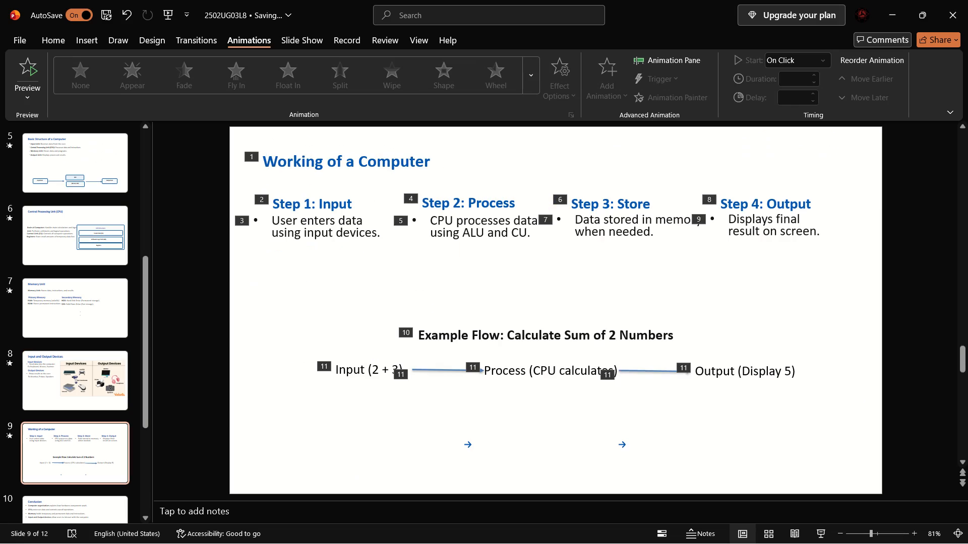
Apply the Appear animation to the "Conclusion" title on slide 10.
click(86, 498)
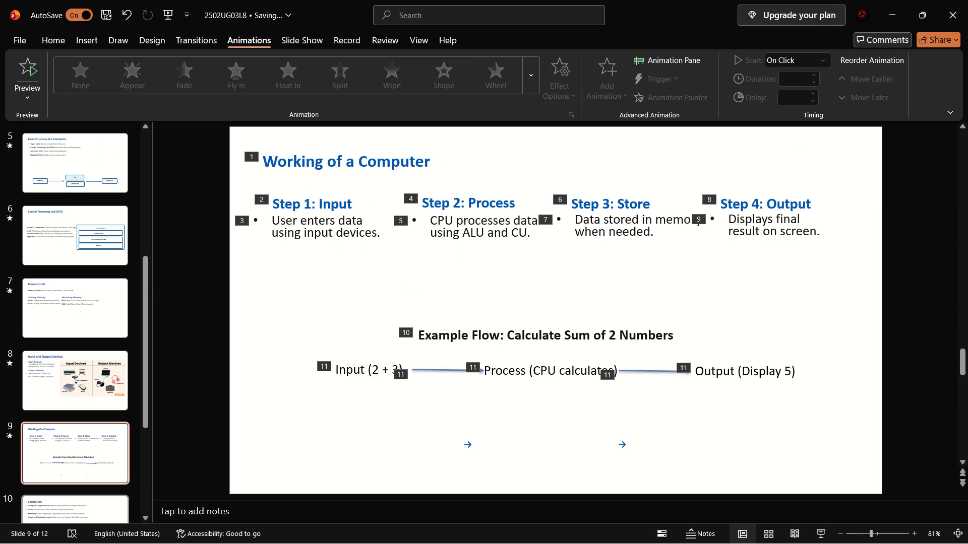
click(299, 180)
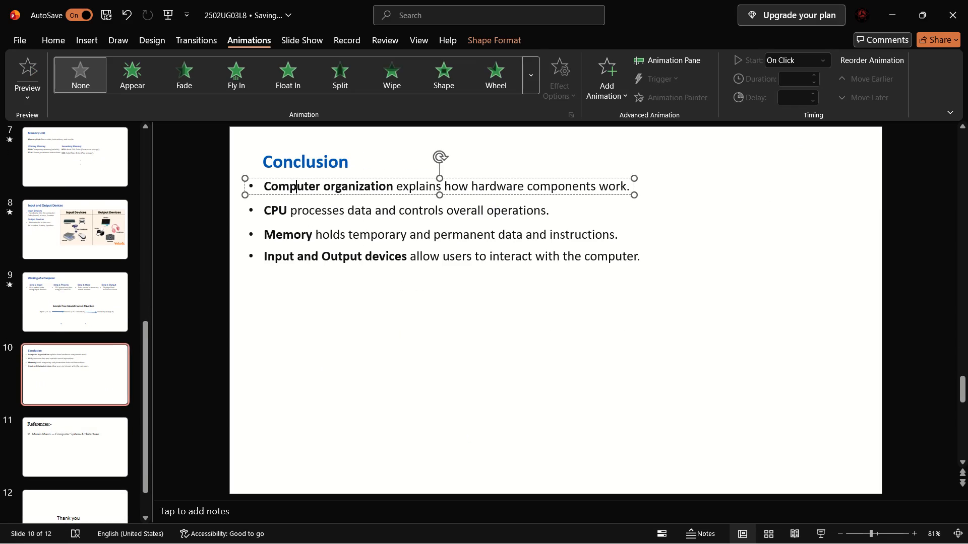
click(299, 165)
click(135, 70)
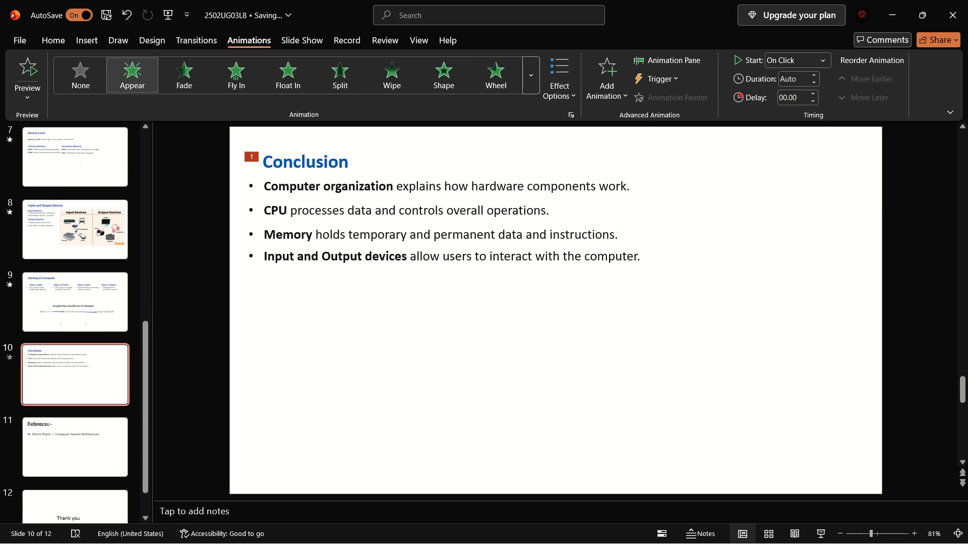
Apply the Fly In animation separately to each of the four Conclusion bullets: Computer organization, CPU, Memory, and Input and Output devices.
click(336, 189)
click(253, 69)
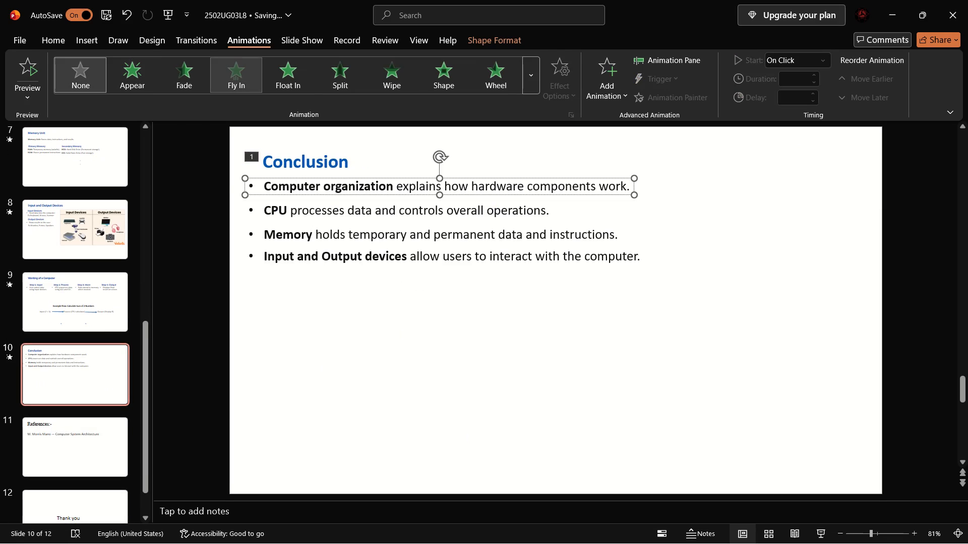
click(289, 208)
click(240, 74)
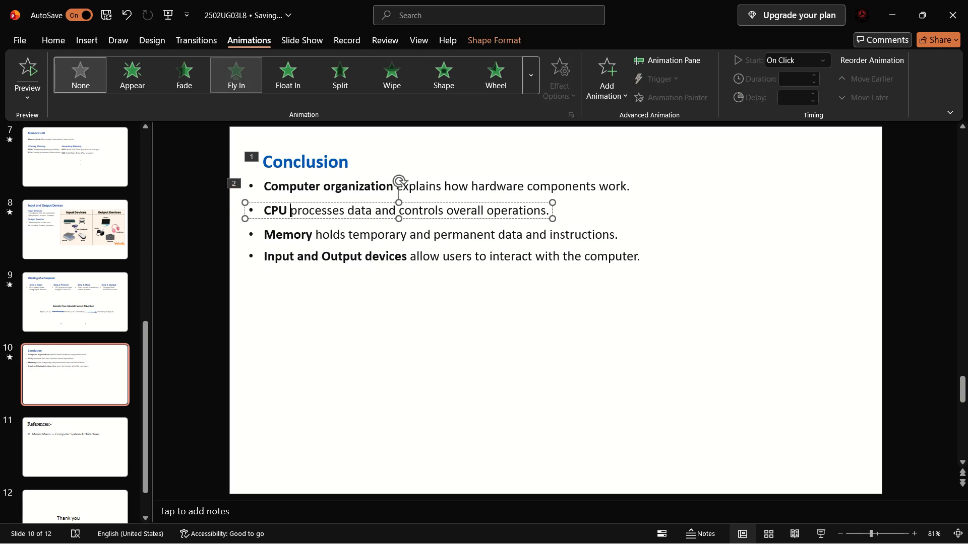
click(304, 238)
click(247, 85)
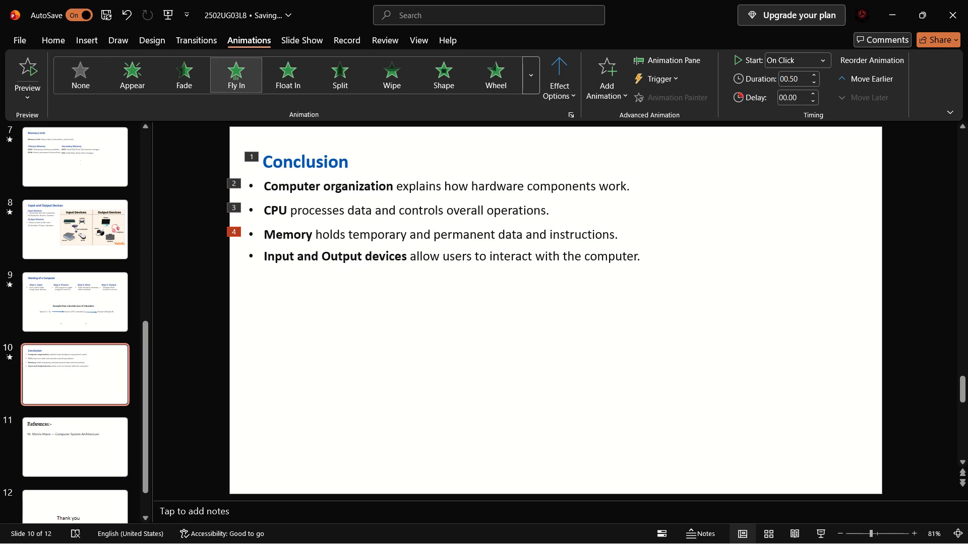
click(321, 254)
click(244, 82)
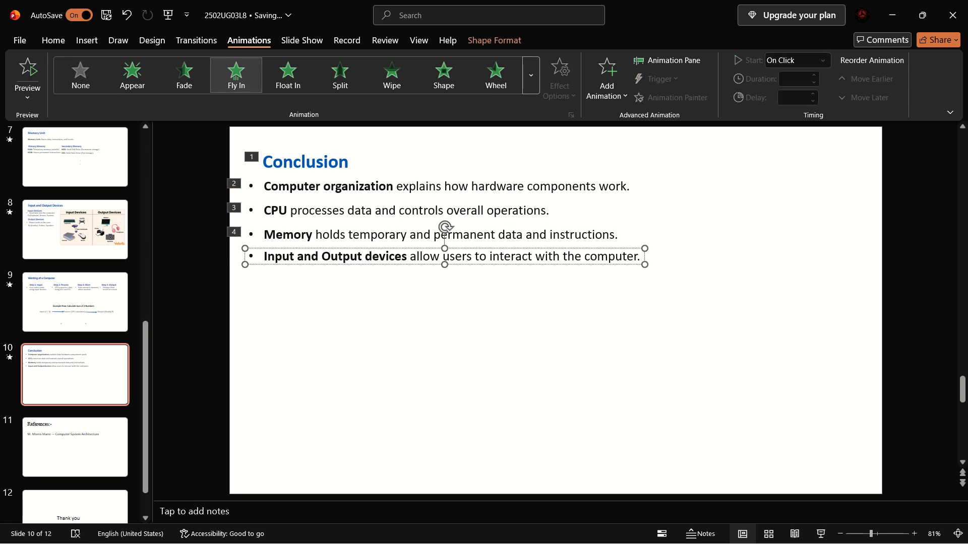
Animate slide 11 with Split on the "References:-" title and Fade on the "Computer System Architecture" line.
click(55, 458)
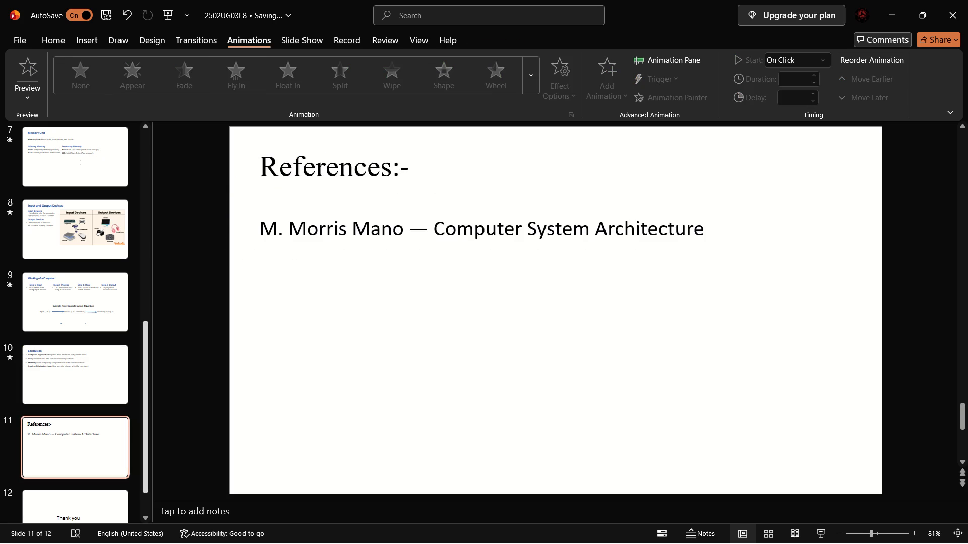
click(307, 155)
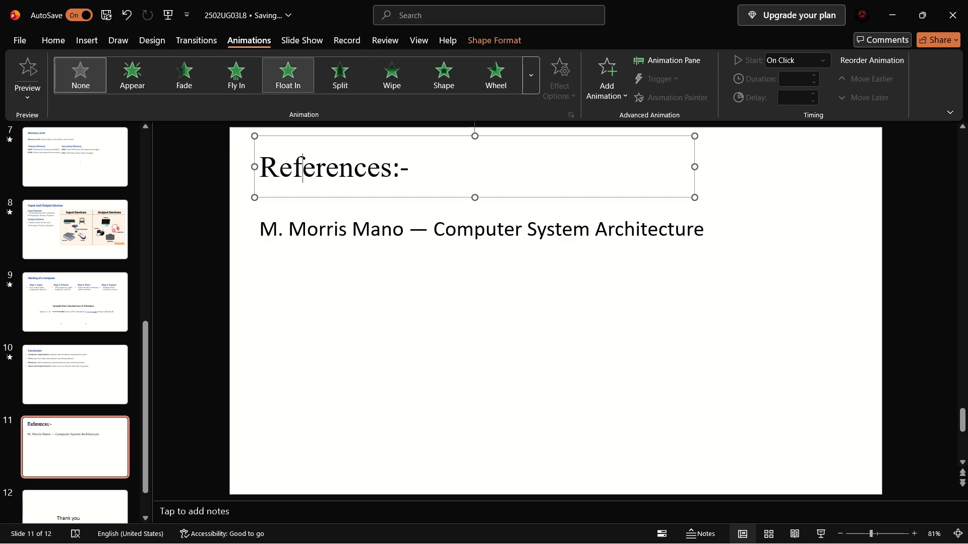
click(344, 74)
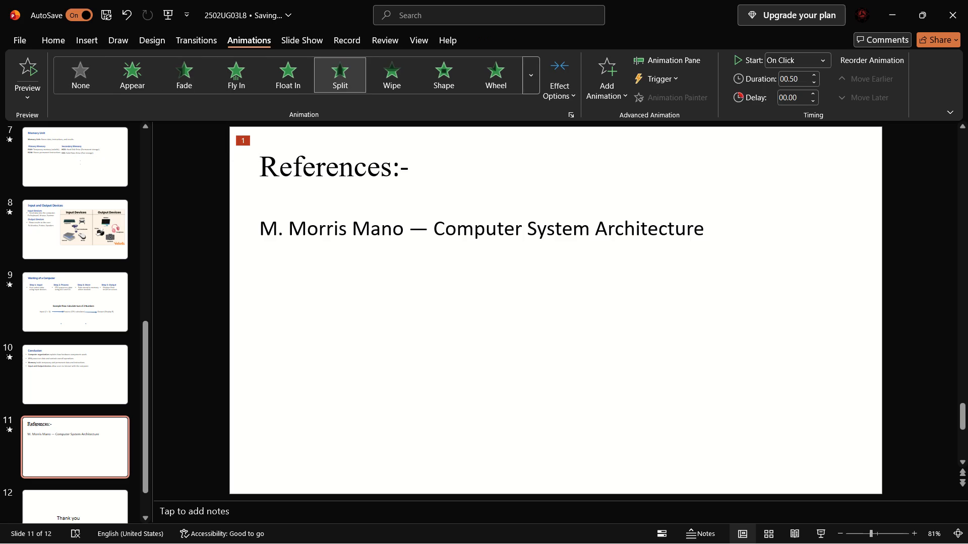
click(269, 232)
click(179, 66)
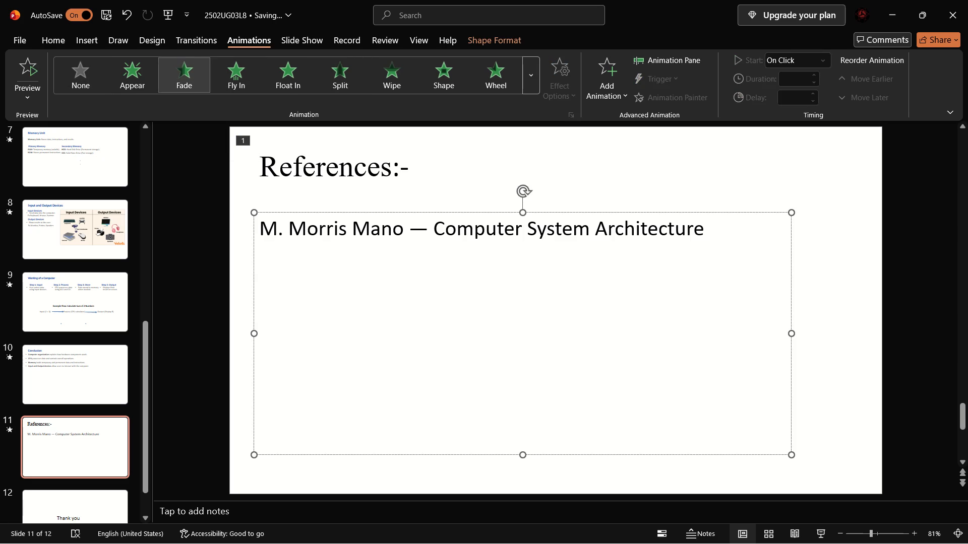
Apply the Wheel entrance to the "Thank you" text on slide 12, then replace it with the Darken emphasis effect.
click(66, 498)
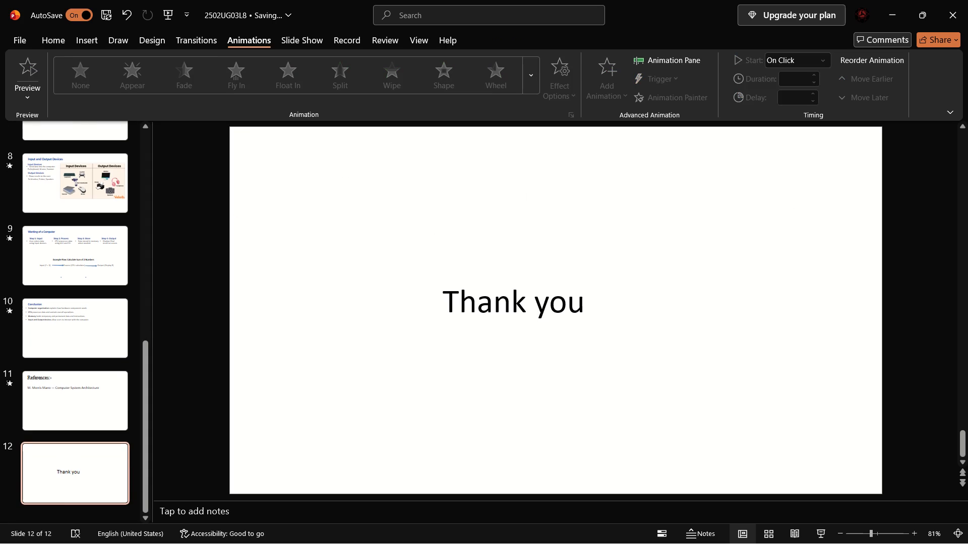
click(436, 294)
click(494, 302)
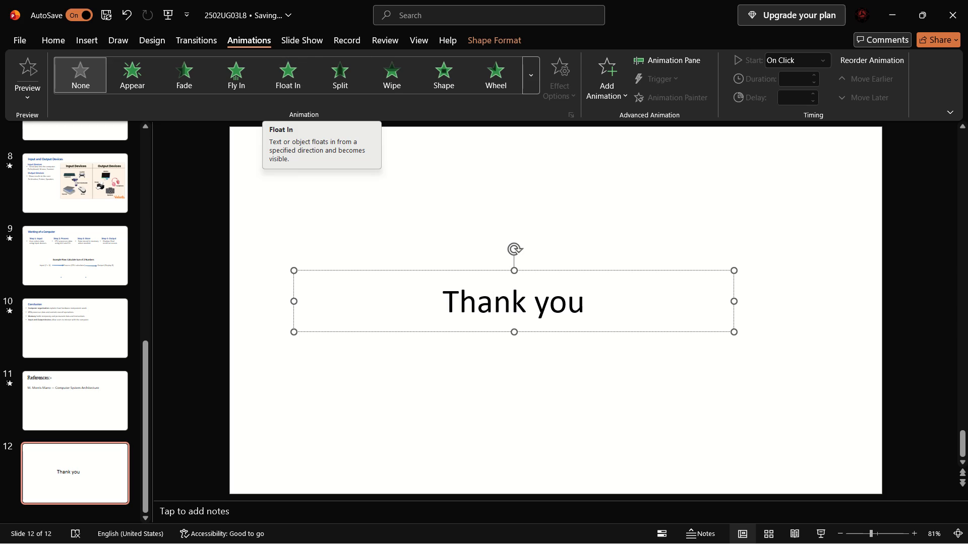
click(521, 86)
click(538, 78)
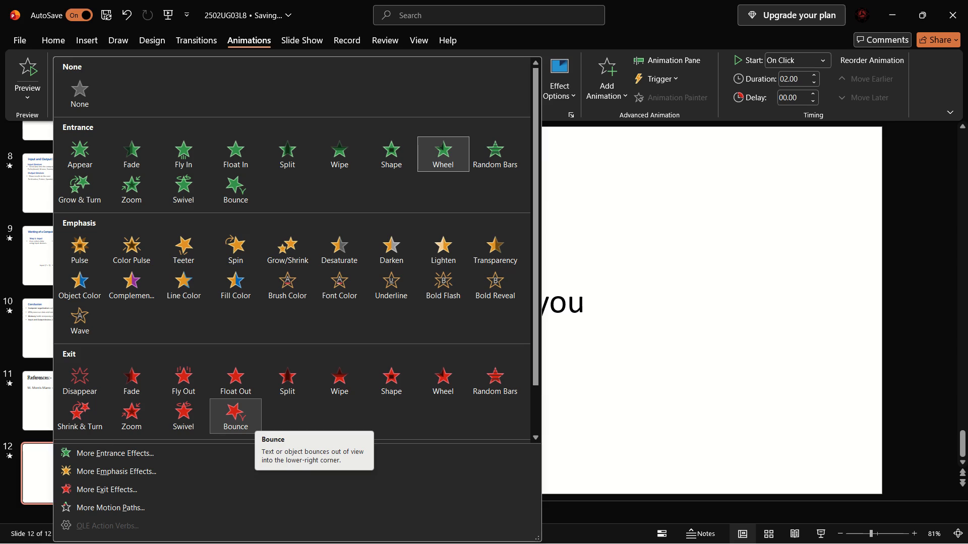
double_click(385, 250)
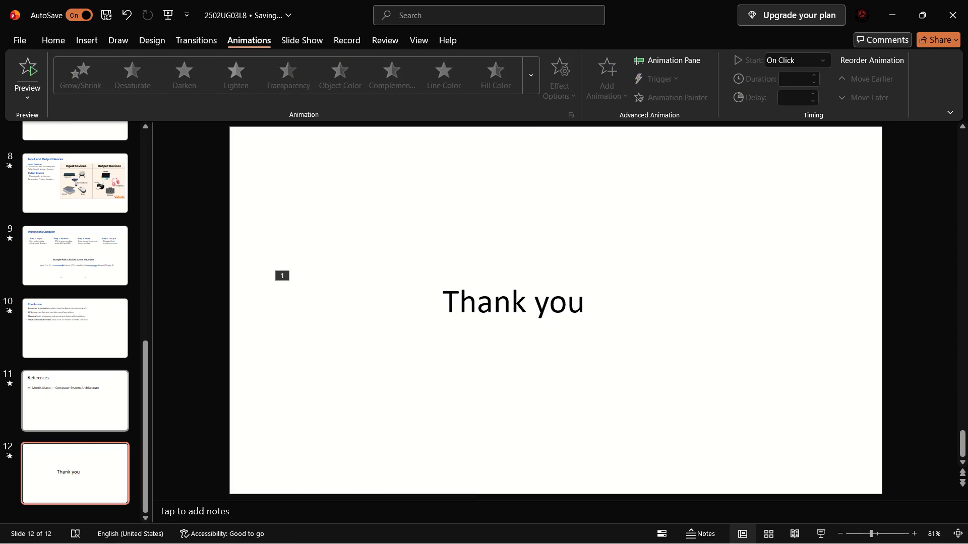
Play the slide show from the References slide through the Thank you slide to check their animations, then return to editing.
click(75, 390)
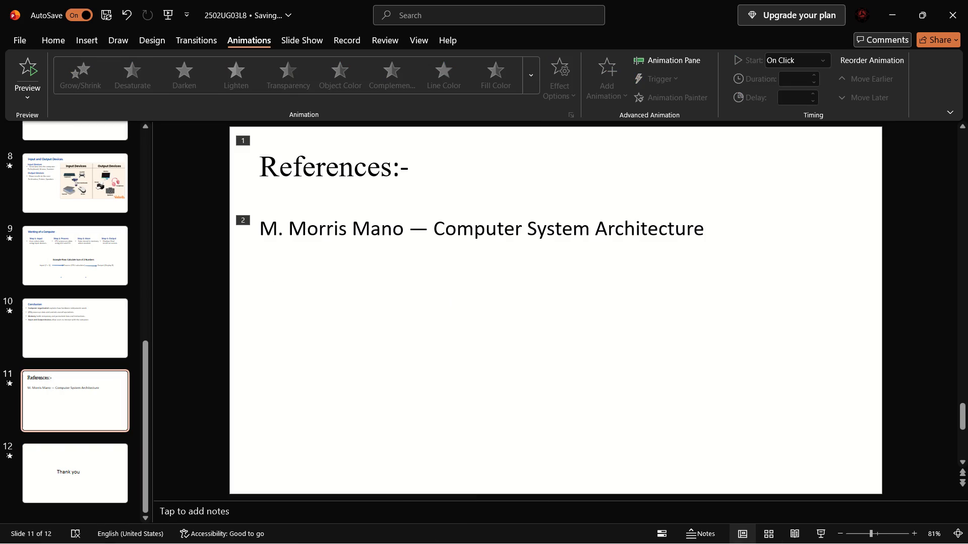
click(813, 528)
key(Right)
key(Right)
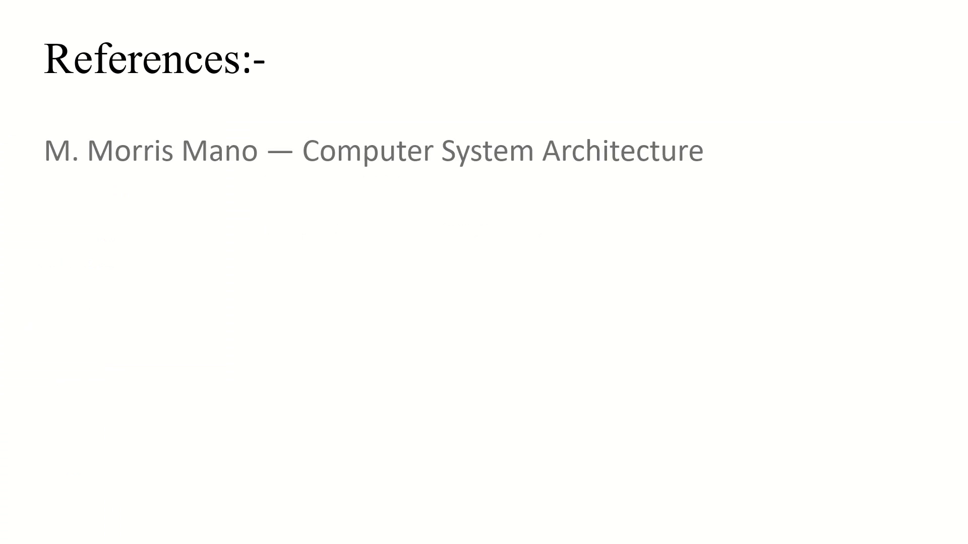
key(Right)
key(Right)
key(Right)
key(Right)
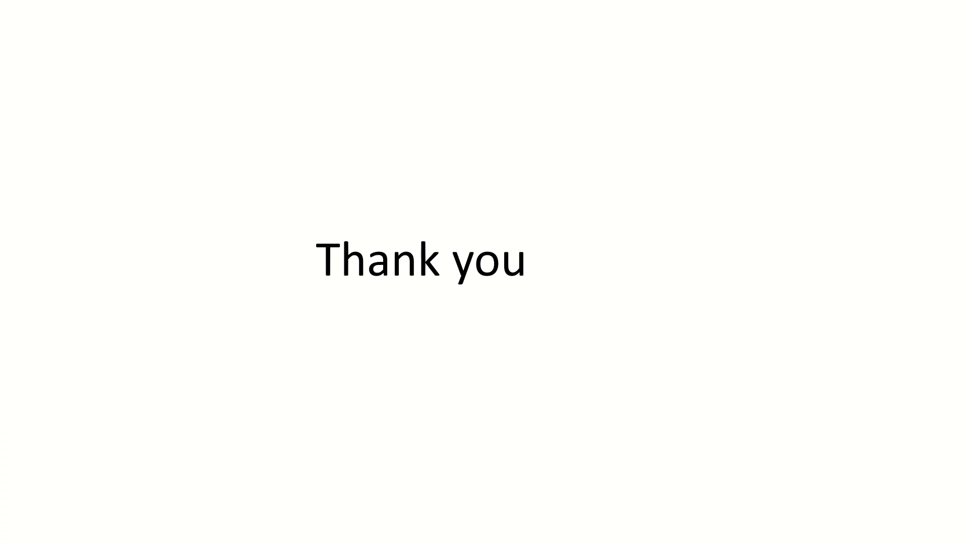
key(Right)
key(Right)
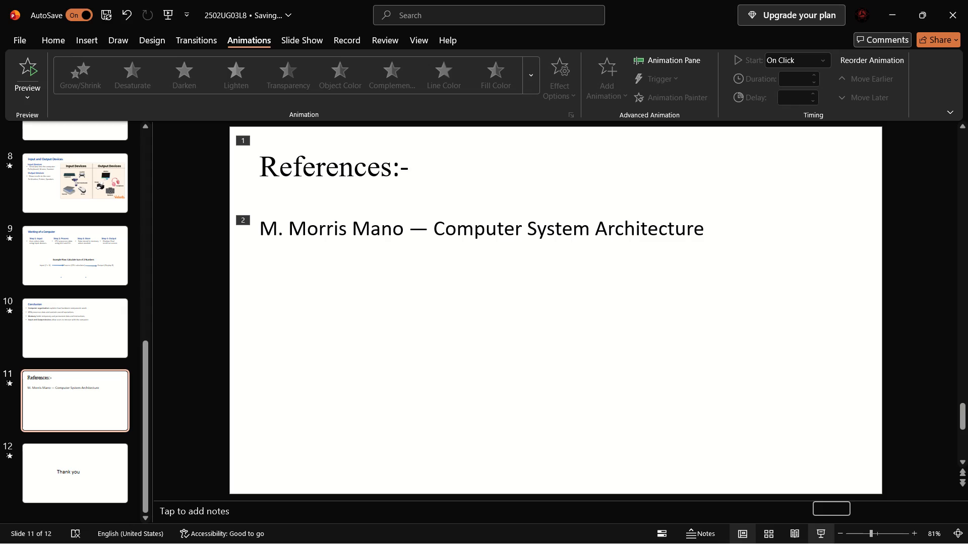
Change the animation of the "Thank you" text on slide 12 to the Lighten emphasis effect.
click(53, 473)
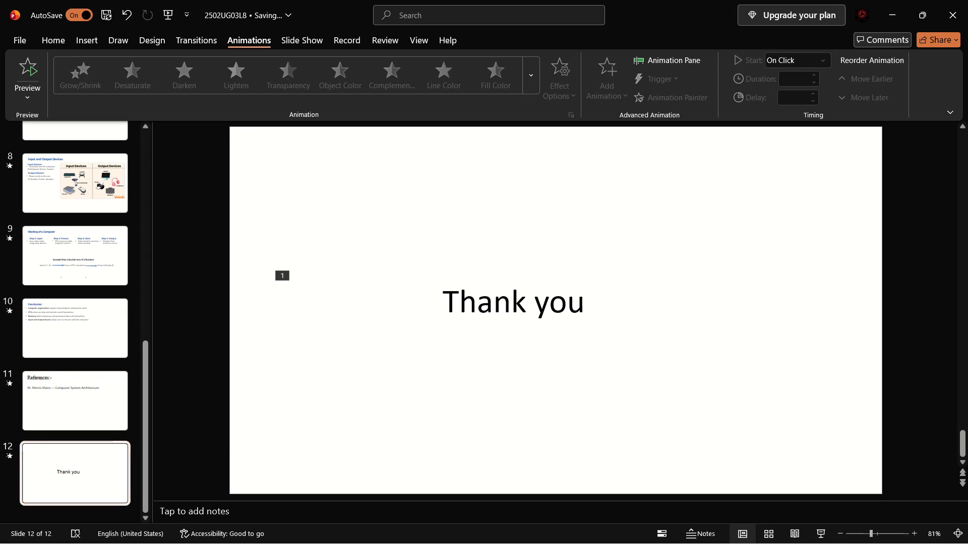
click(493, 325)
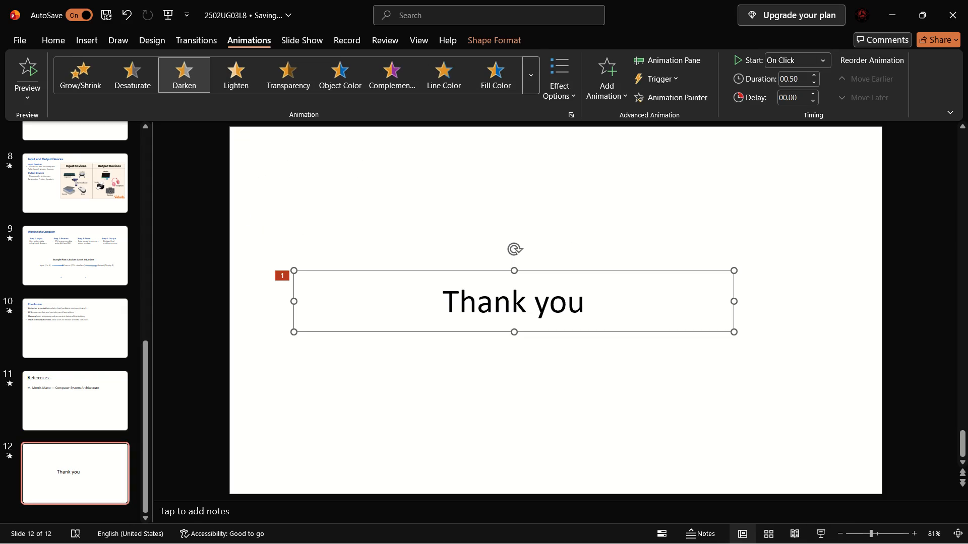
click(239, 81)
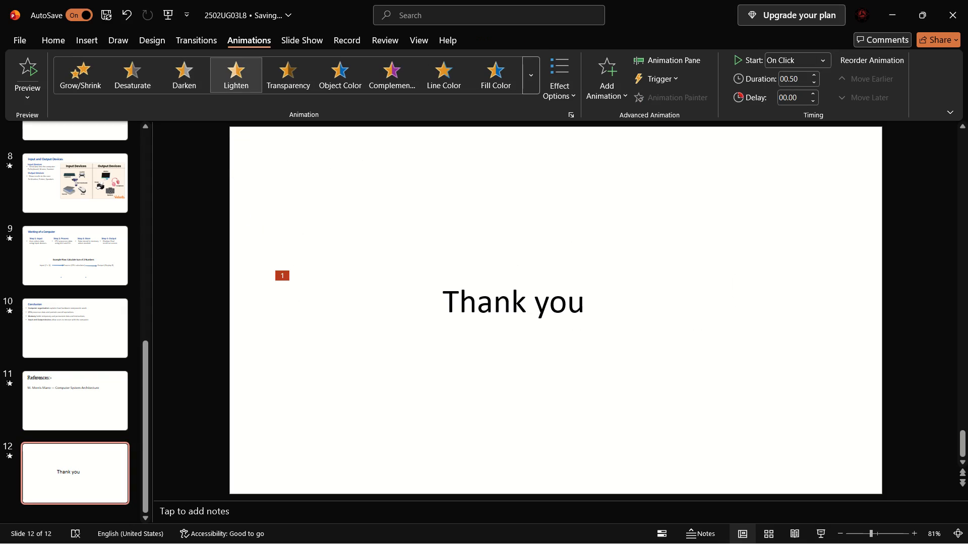
Play the slide show from the References slide to the Thank you slide to check the changed animation.
click(73, 402)
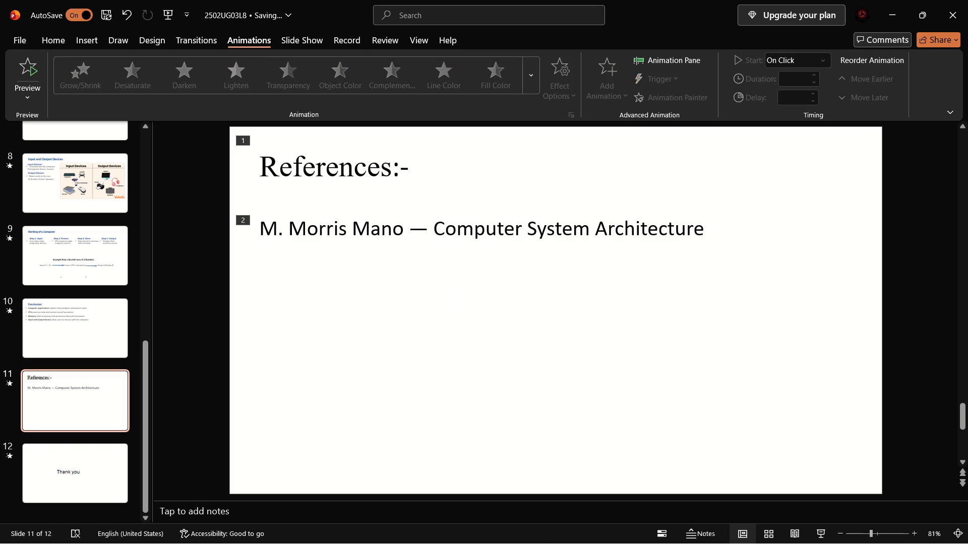
click(816, 534)
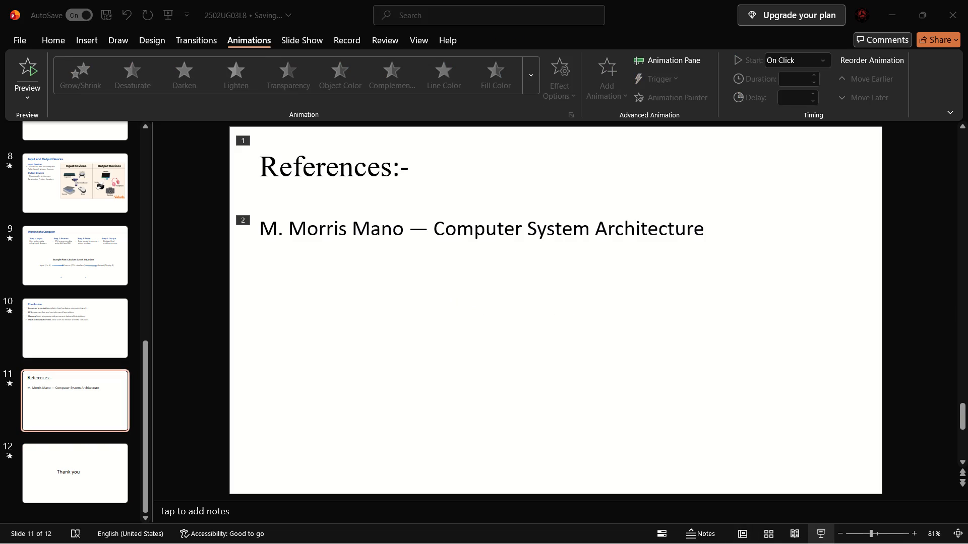
key(Right)
key(Right)
key(Right)
key(Right)
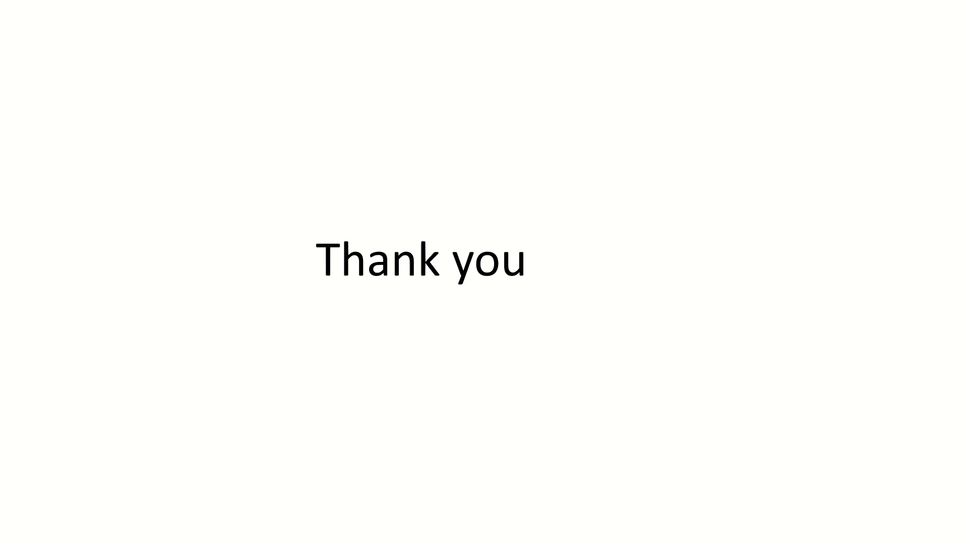
Step the running slide show back through all slides to the university cover slide.
key(Left)
key(Left)
key(Left)
key(Left)
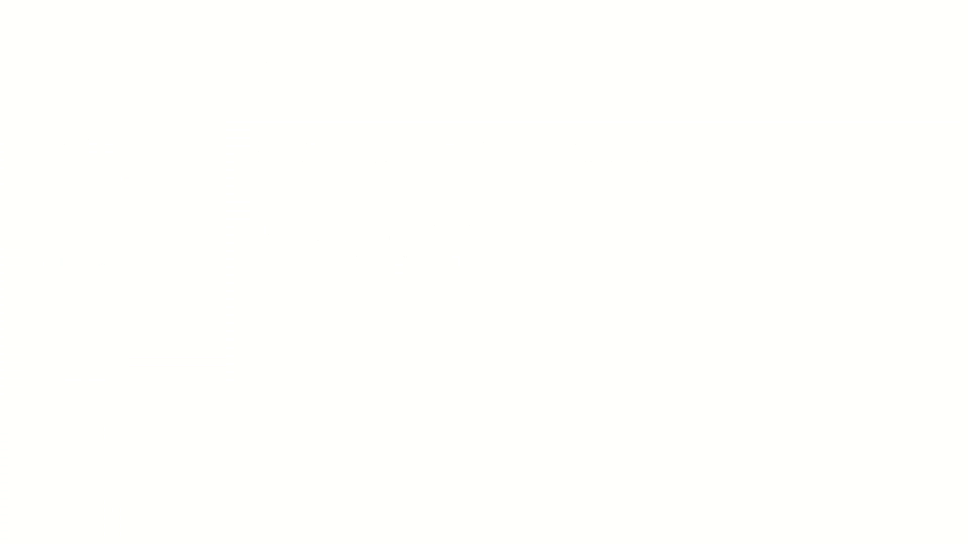
key(Left)
key(Left)
key(Left)
click(816, 534)
key(Left)
key(Left)
key(Left)
key(Left)
key(Left)
key(Left)
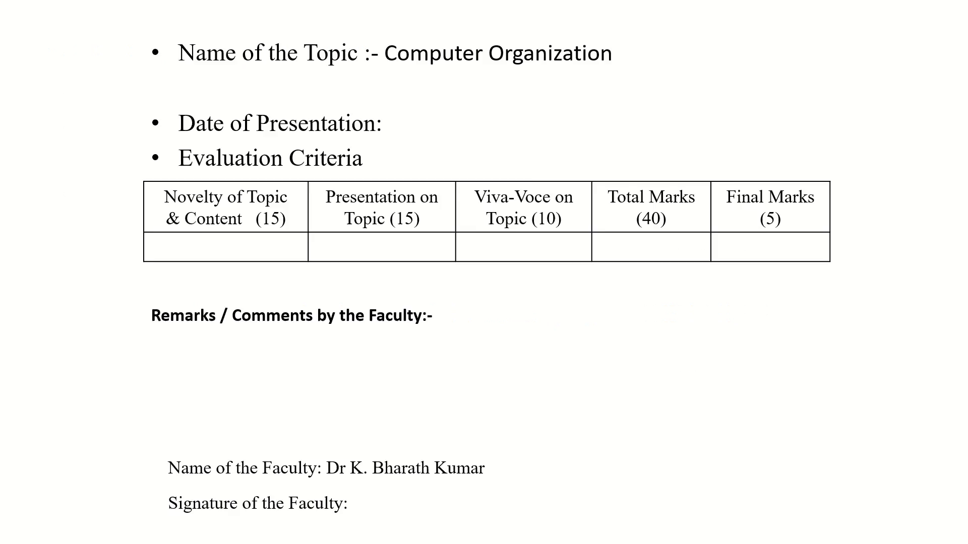
key(Left)
key(Left)
key(Left)
key(Left)
key(Left)
key(Left)
key(Left)
key(Left)
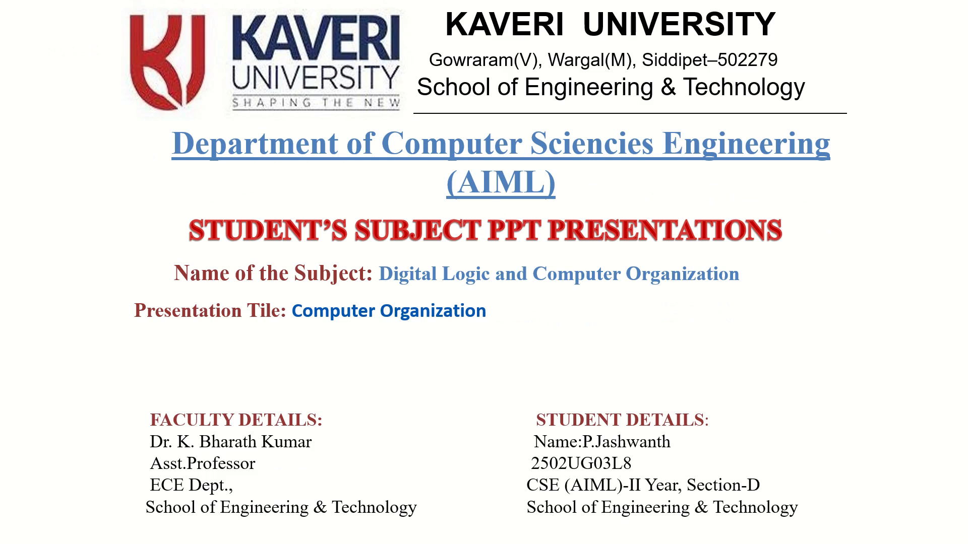
Play the slide show from the cover slide through the Introduction to Computer Organization slide to review the opening animations.
key(Right)
key(Right)
key(Right)
key(Right)
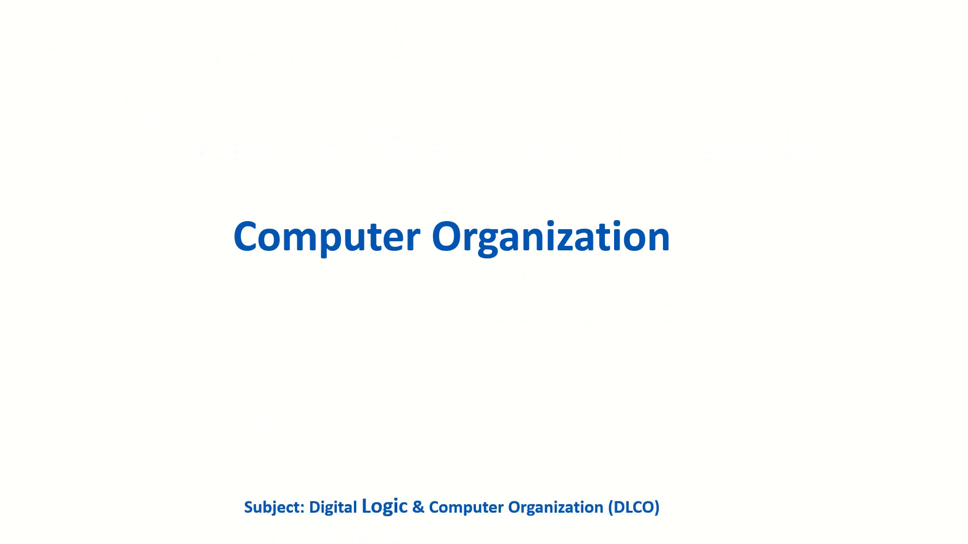
key(Right)
key(Right)
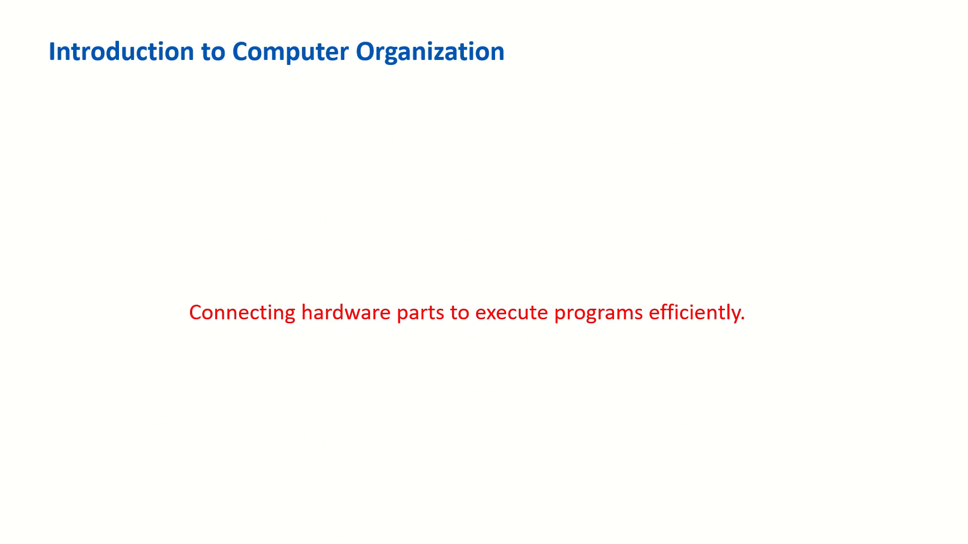
key(Right)
key(Right)
key(Right)
key(Right)
key(Right)
key(Right)
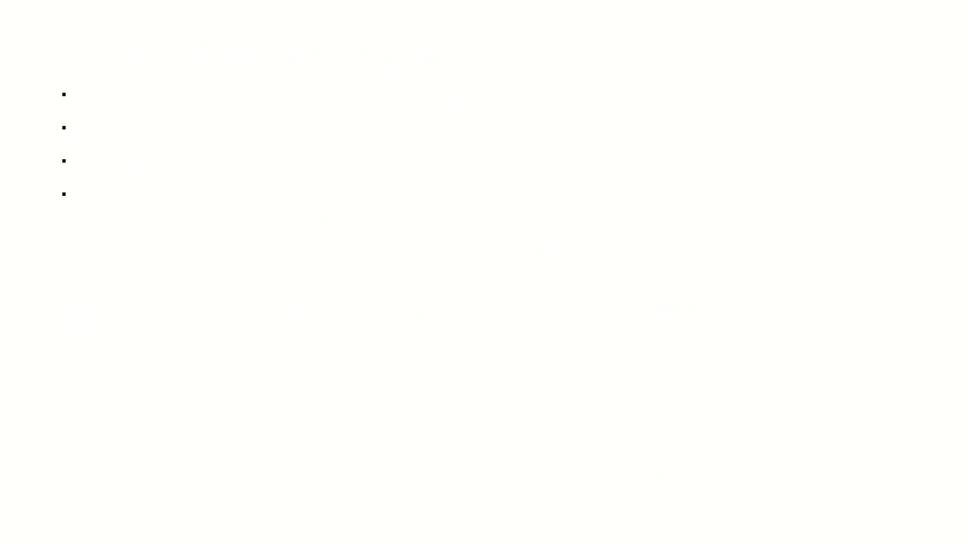
Play through the Basic Structure of a Computer slide to check the animations of its title, bullets and block diagram.
key(Right)
key(Right)
key(Right)
key(Right)
key(Right)
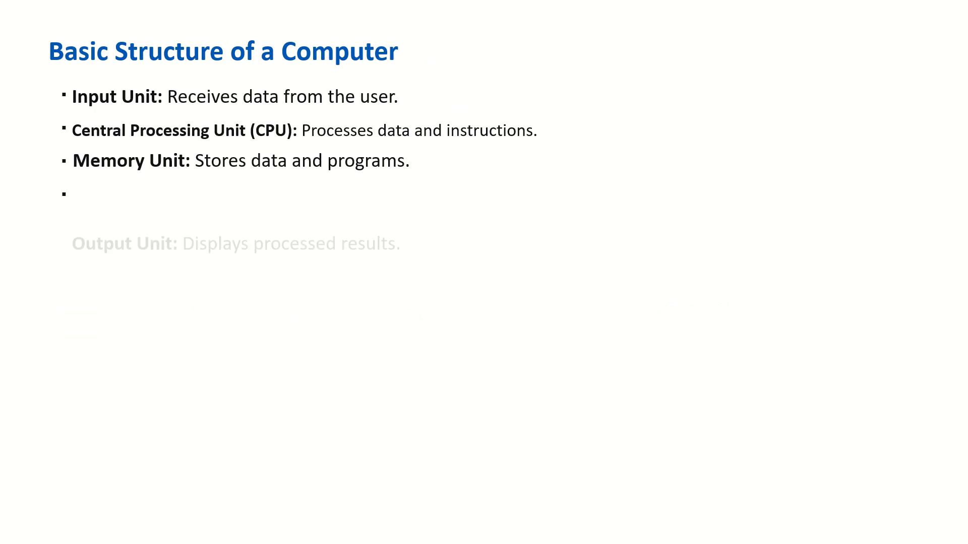
key(Right)
key(Right)
key(Right)
key(Right)
key(Right)
key(Right)
key(Right)
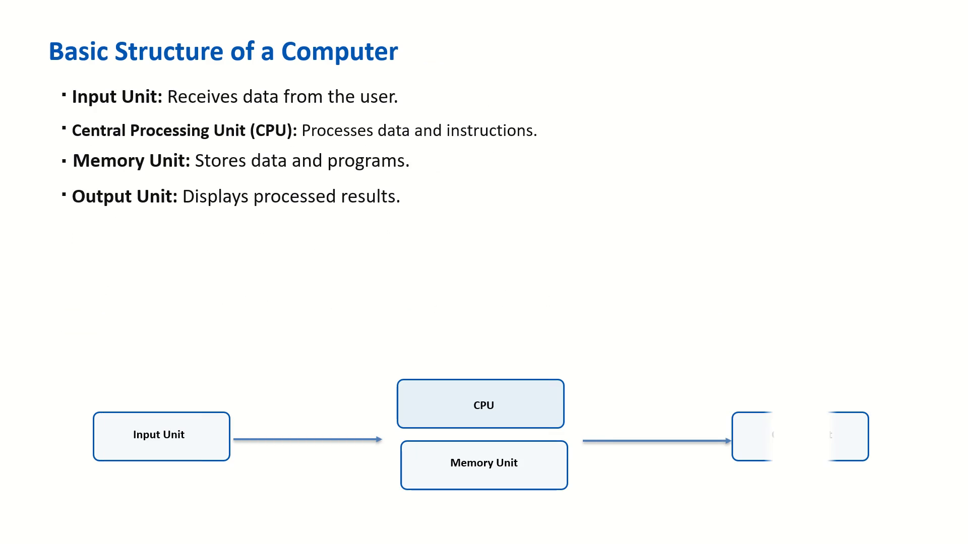
Play through the Central Processing Unit (CPU) slide to check the animations of its CPU Structure diagram and text lines.
key(Right)
key(Right)
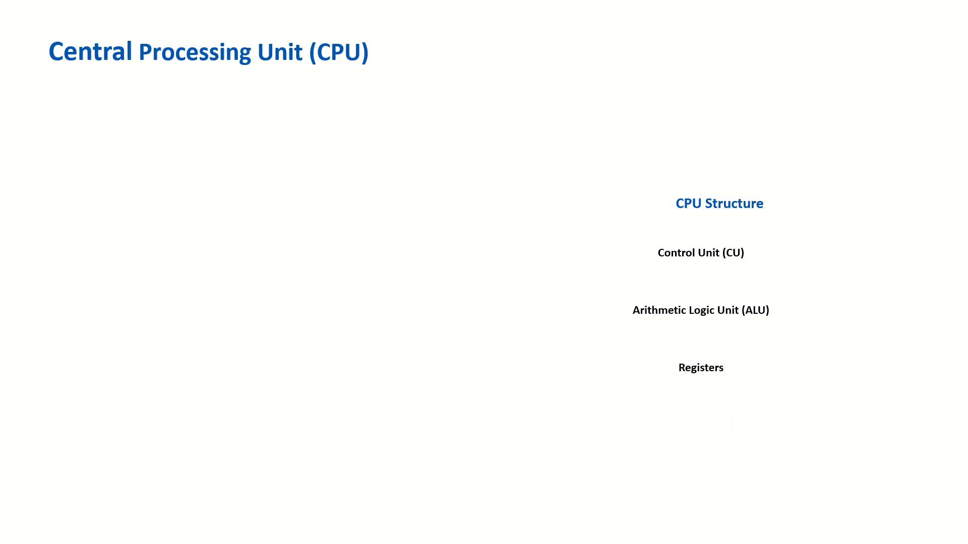
key(Right)
key(Right)
key(Right)
key(Right)
key(Right)
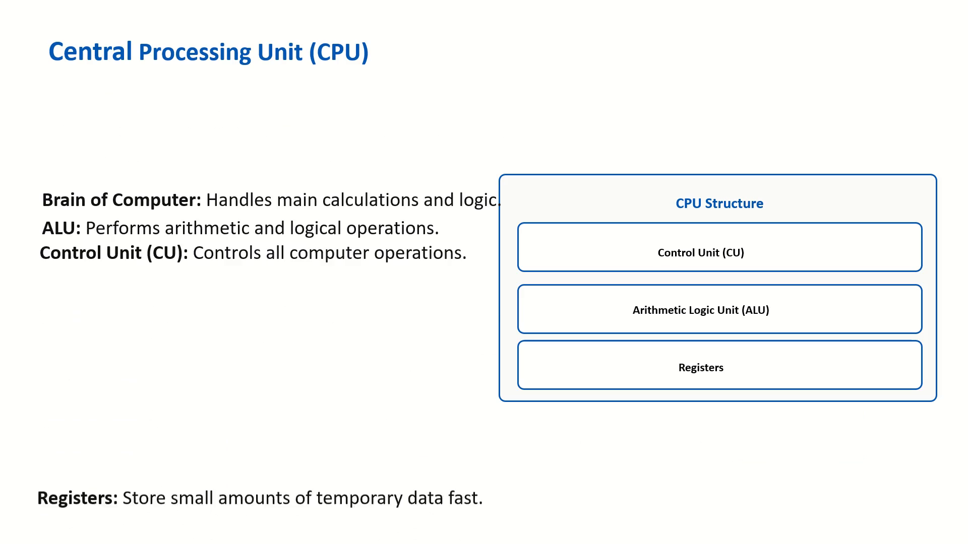
Finish playing the Central Processing Unit (CPU) slide and exit the slide show.
key(Right)
key(Right)
key(Escape)
key(Escape)
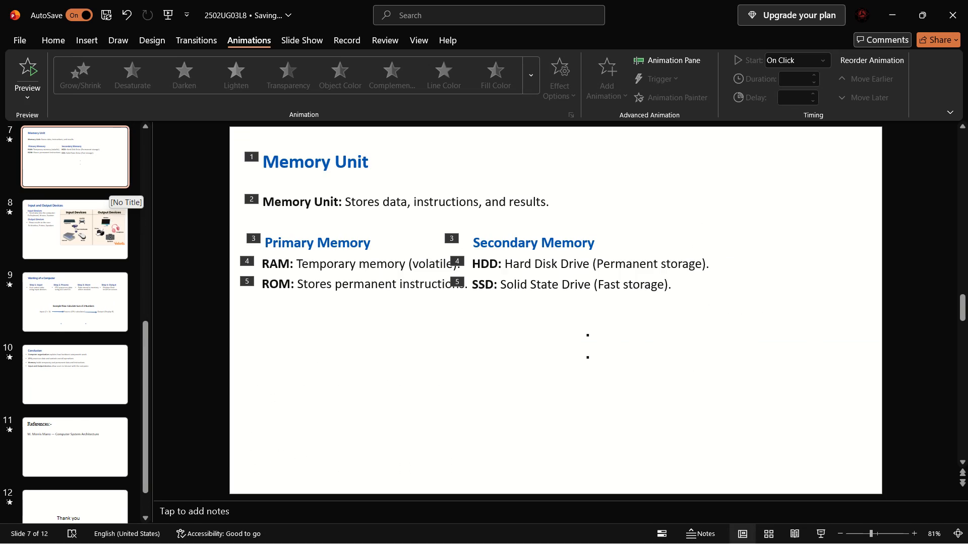
Apply the Fade animation to the red "Connecting hardware parts to execute programs efficiently." line on the Introduction to Computer Organization slide.
drag(148, 169, 145, 130)
click(61, 344)
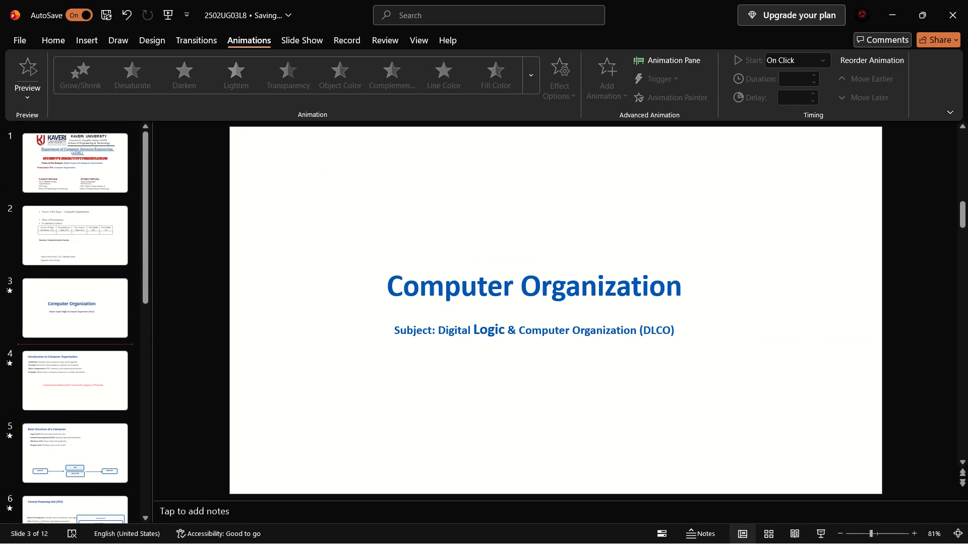
click(62, 372)
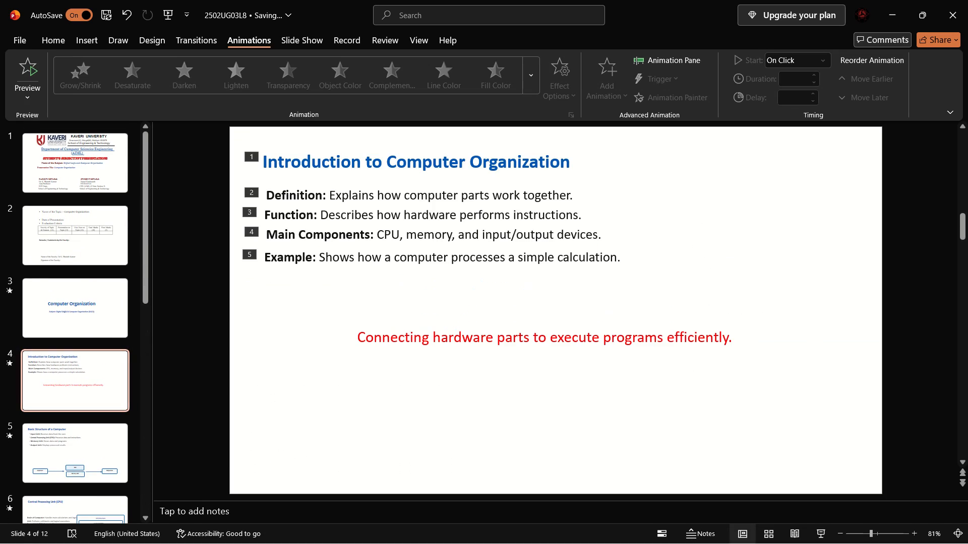
click(425, 350)
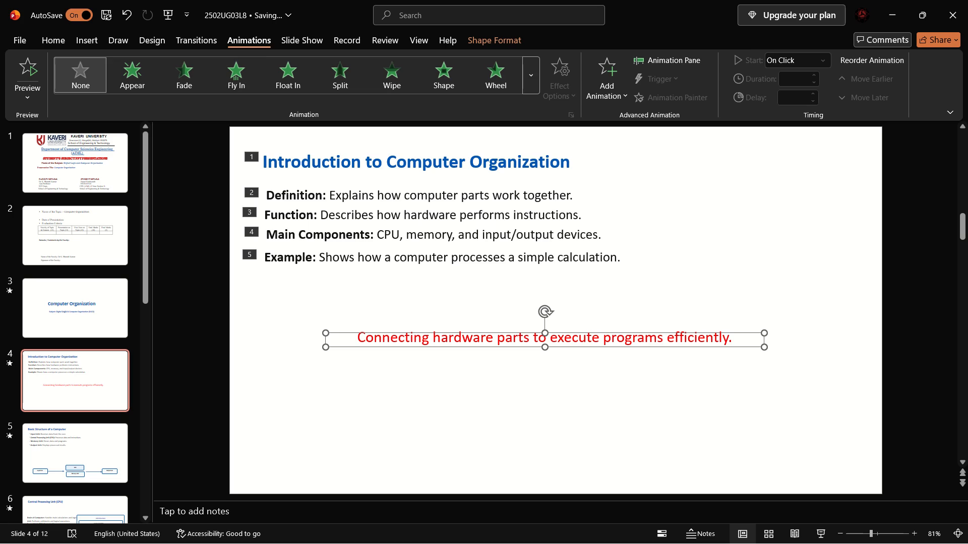
click(172, 72)
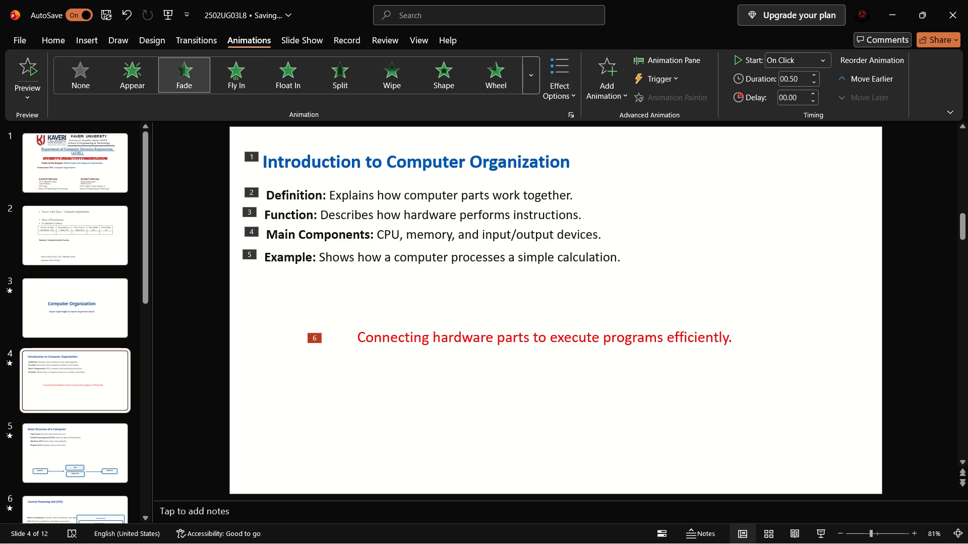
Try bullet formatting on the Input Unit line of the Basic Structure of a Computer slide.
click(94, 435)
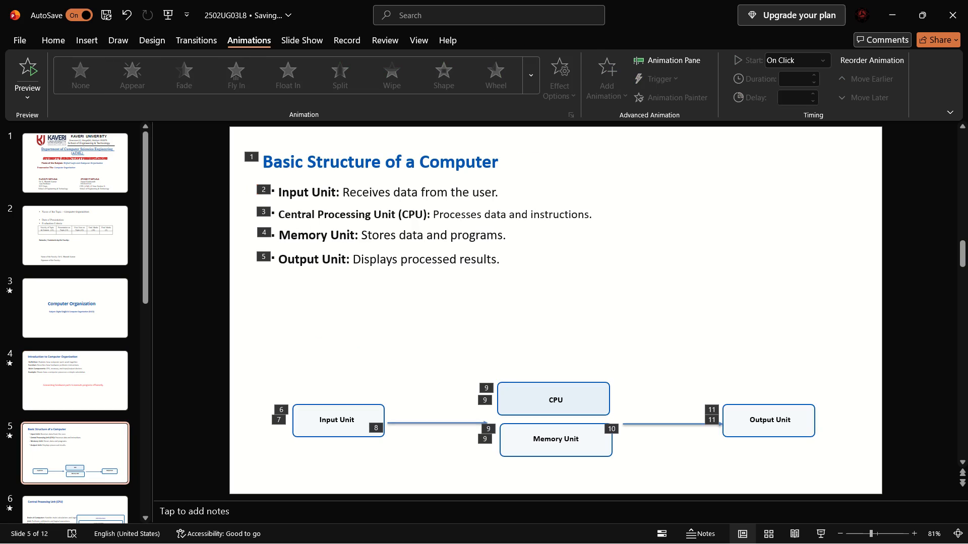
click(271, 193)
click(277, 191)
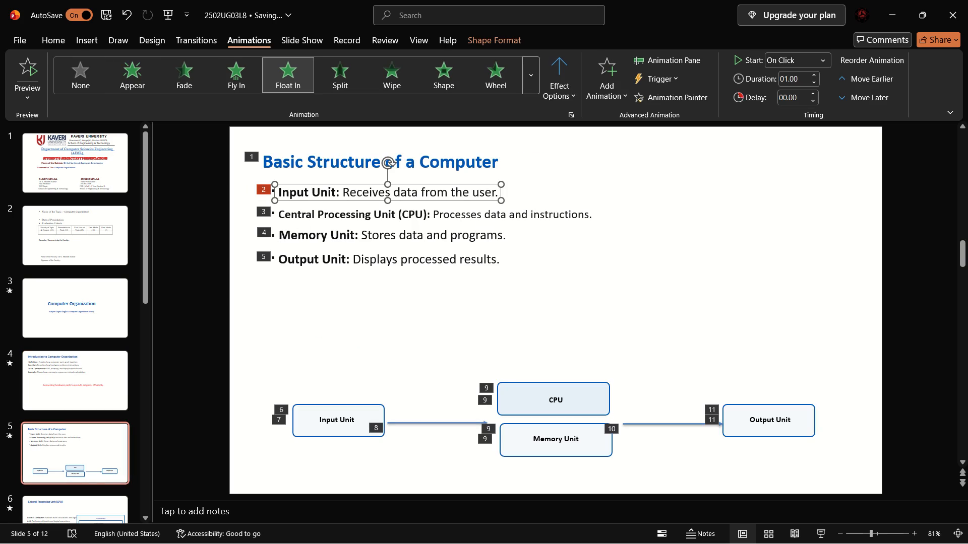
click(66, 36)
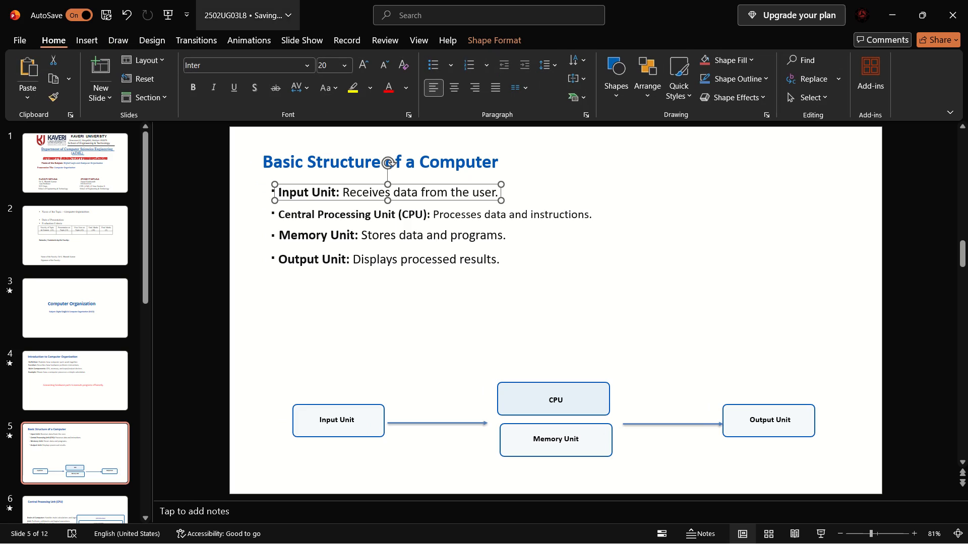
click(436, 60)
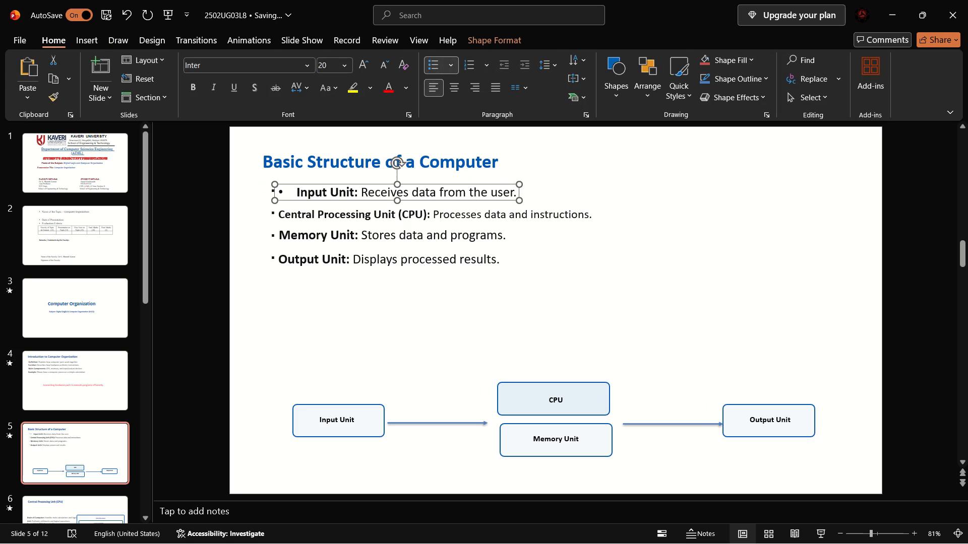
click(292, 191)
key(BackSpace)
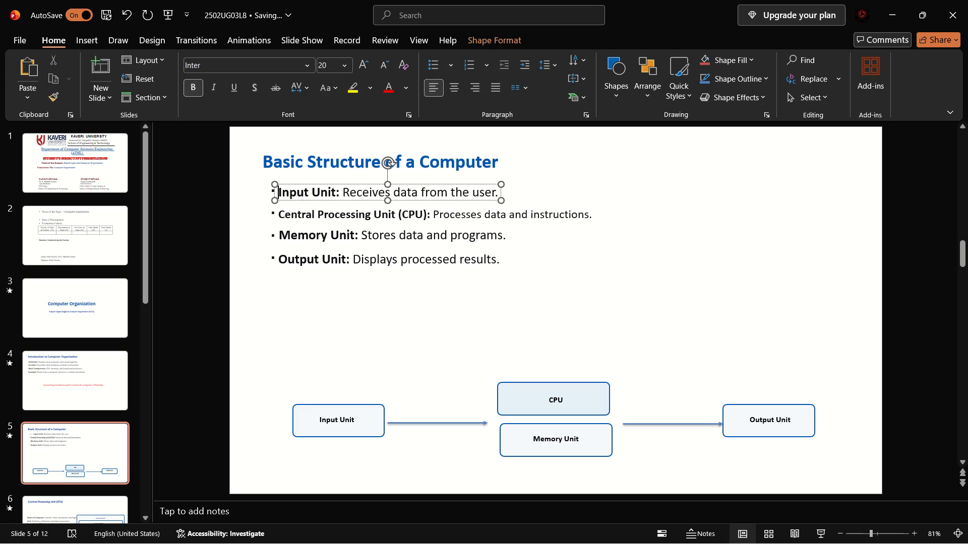
Remove the separate bullet dot in front of the Input Unit line on the Basic Structure of a Computer slide.
drag(249, 213, 271, 189)
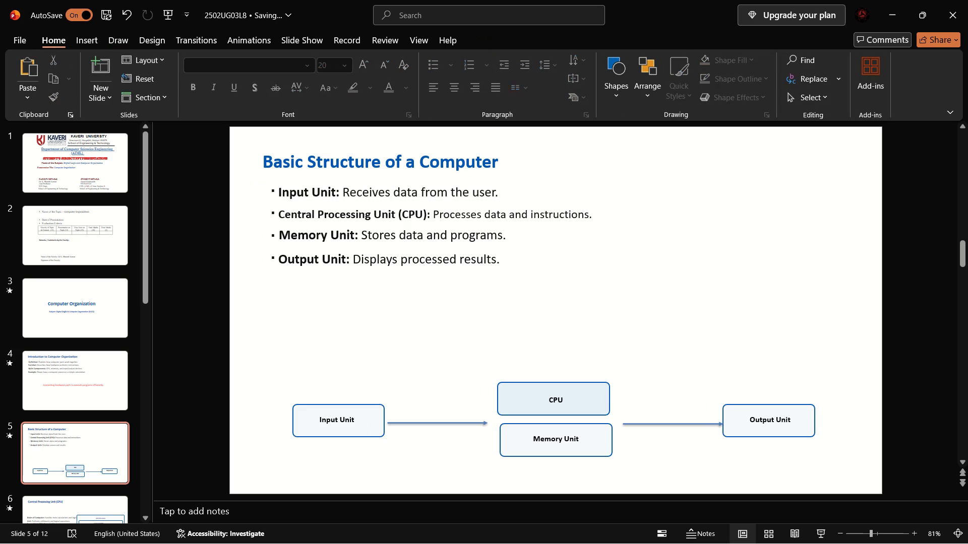
click(271, 189)
key(ctrl+x)
ctrl+click(271, 189)
key(ctrl+x)
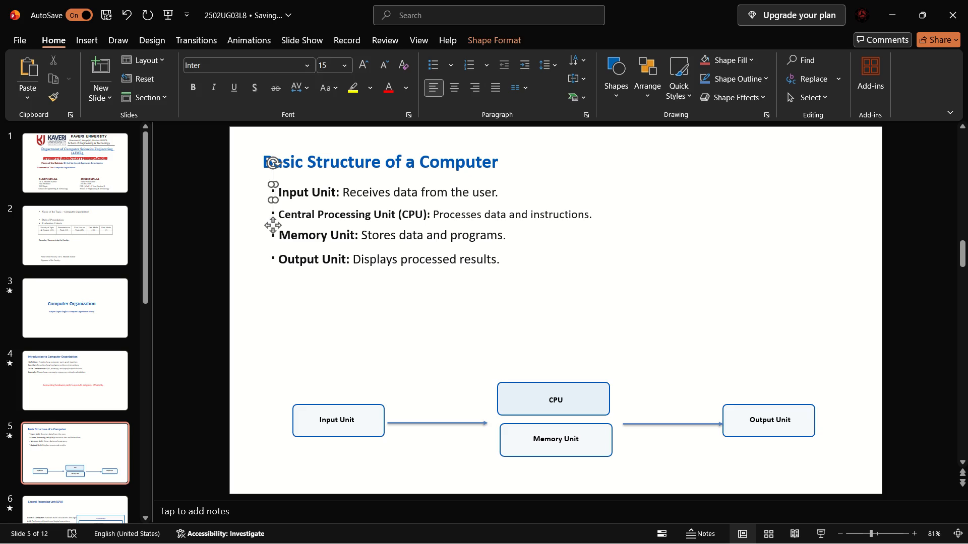
key(ctrl+x)
click(271, 186)
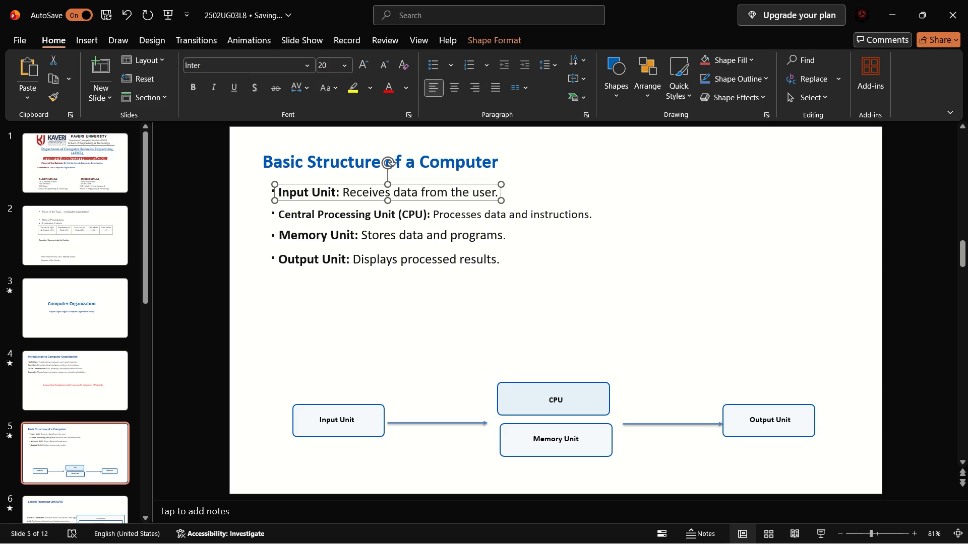
click(272, 193)
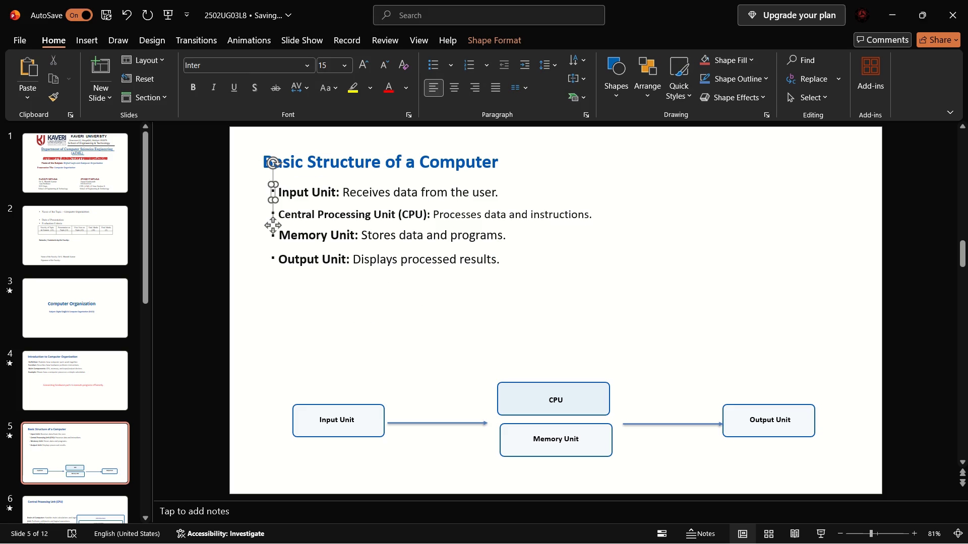
key(ctrl+x)
key(ctrl+x)
key(ctrl+x)
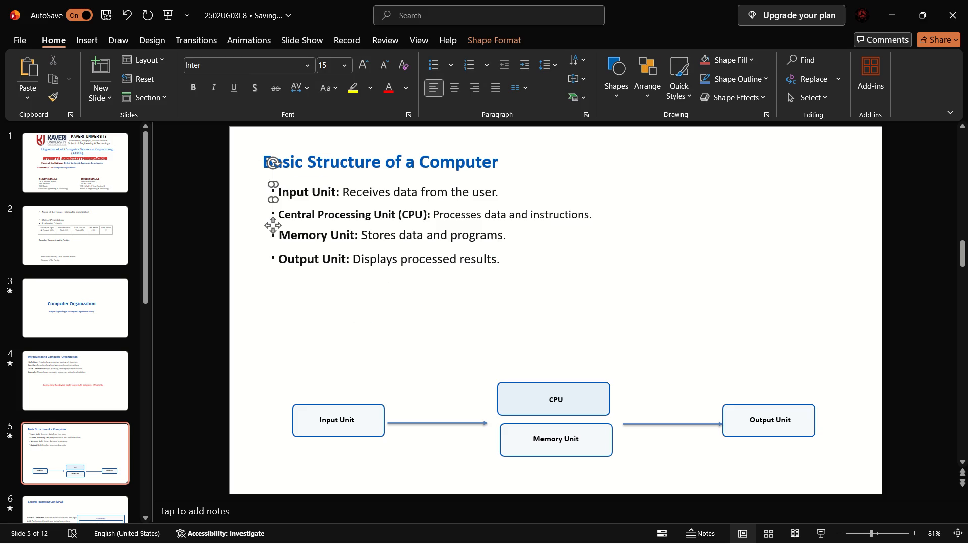
right_click(274, 191)
click(295, 189)
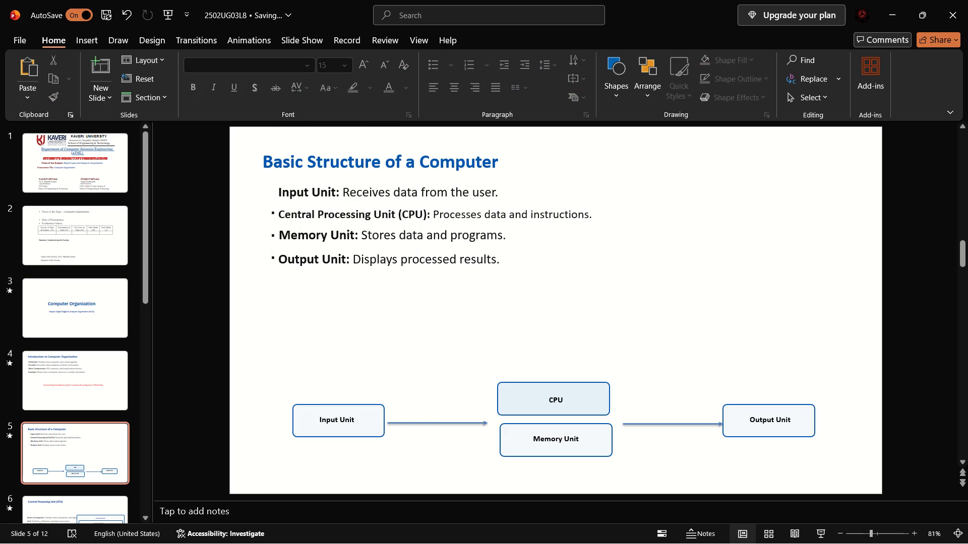
Remove the separate bullet dot in front of the Central Processing Unit (CPU) line.
click(273, 213)
right_click(273, 213)
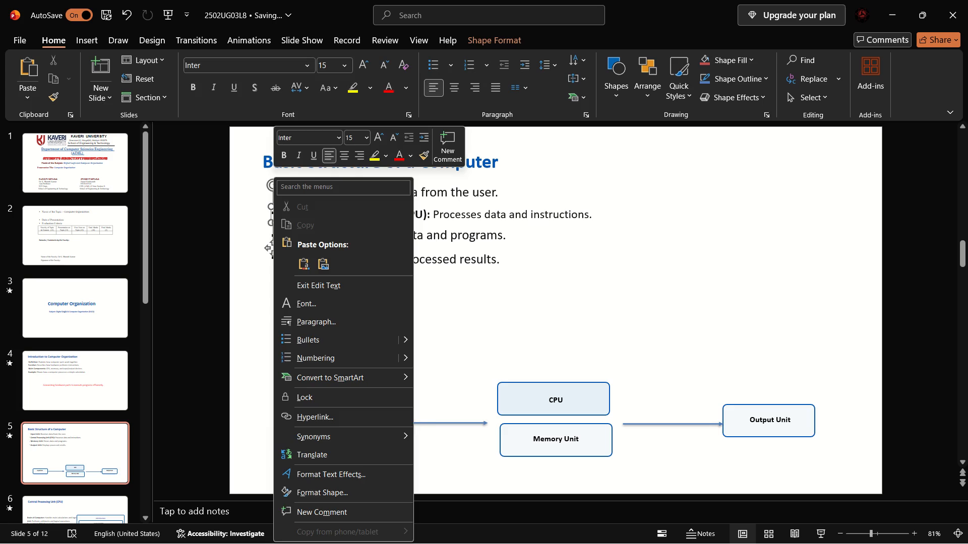
click(261, 227)
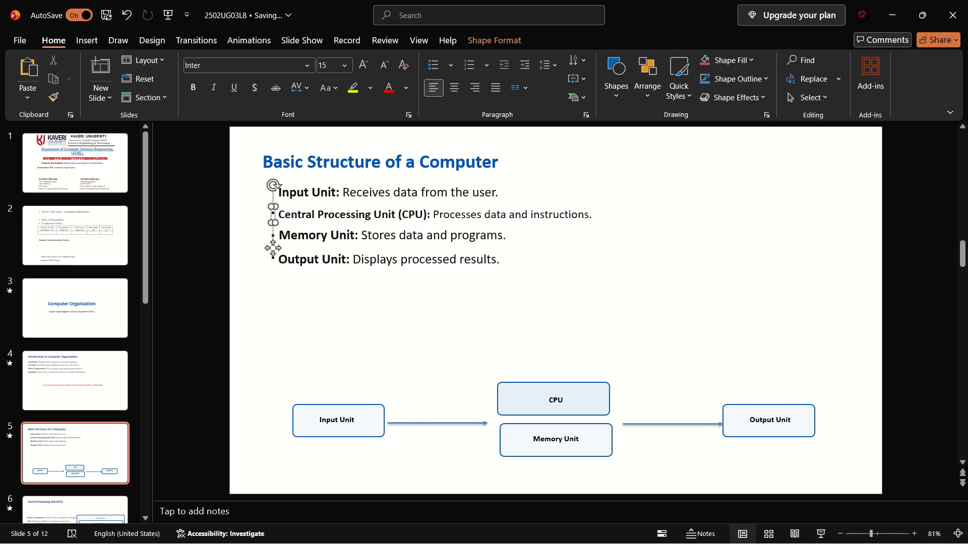
click(273, 217)
right_click(273, 217)
click(309, 189)
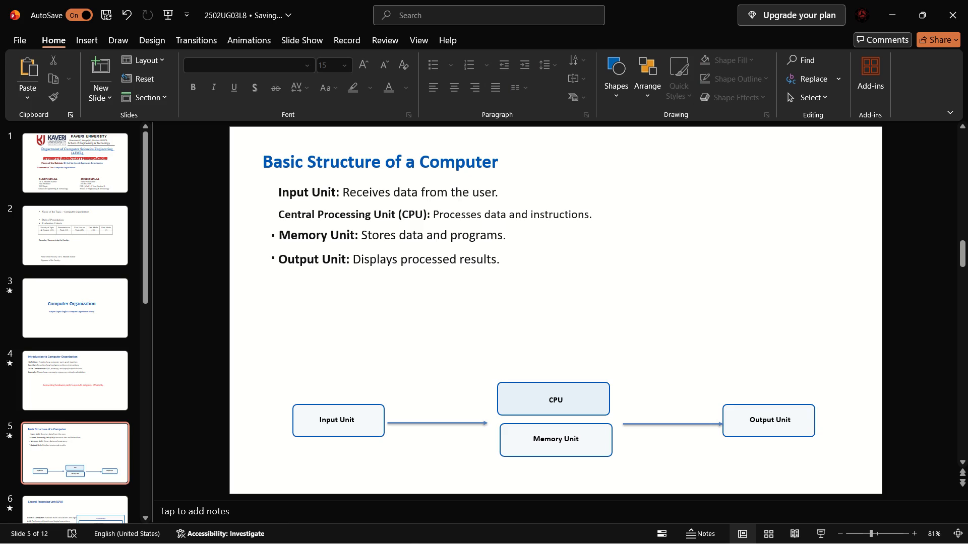
Remove the separate bullet dot in front of the Memory Unit line.
right_click(272, 238)
click(238, 243)
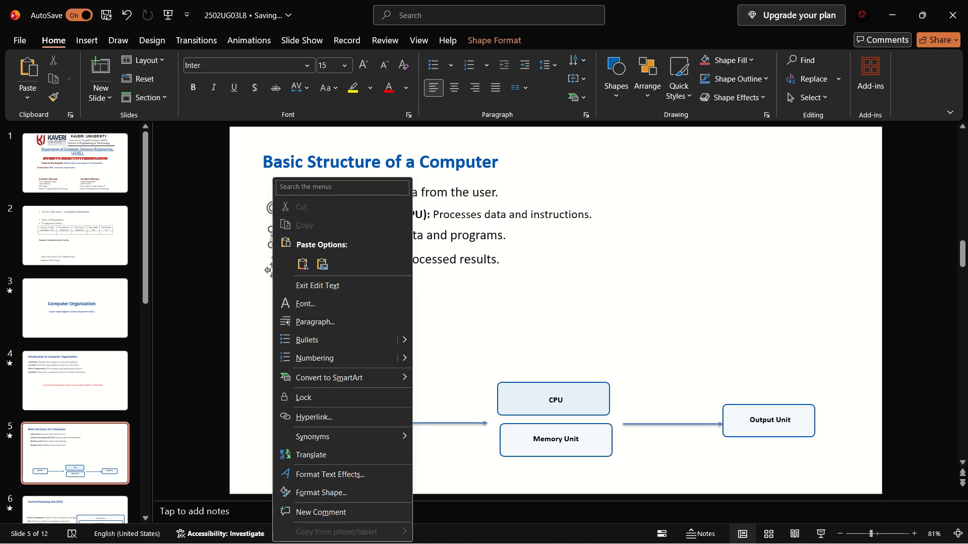
key(ctrl+x)
key(ctrl+x)
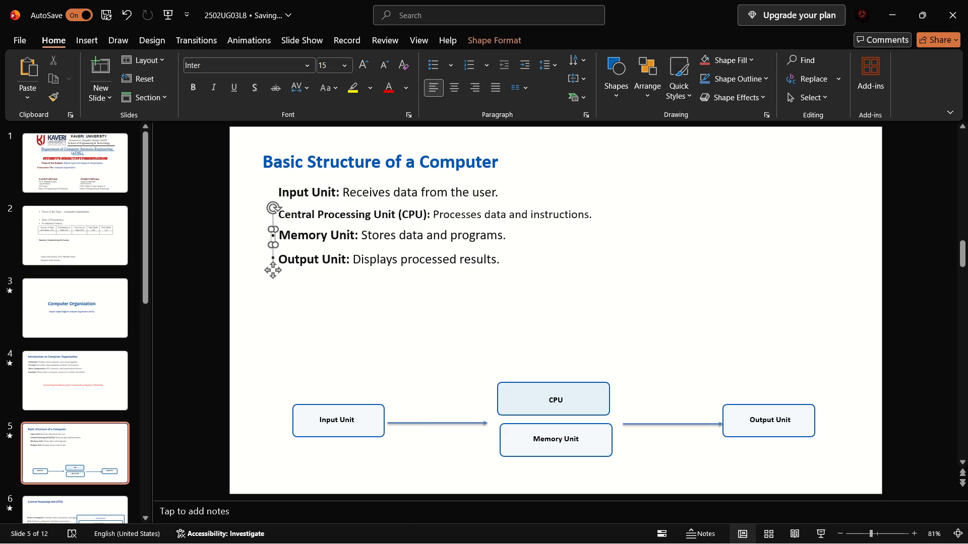
key(ctrl+x)
click(273, 234)
key(ctrl+x)
key(ctrl+x)
Remove the separate bullet dot in front of the Output Unit line.
click(273, 257)
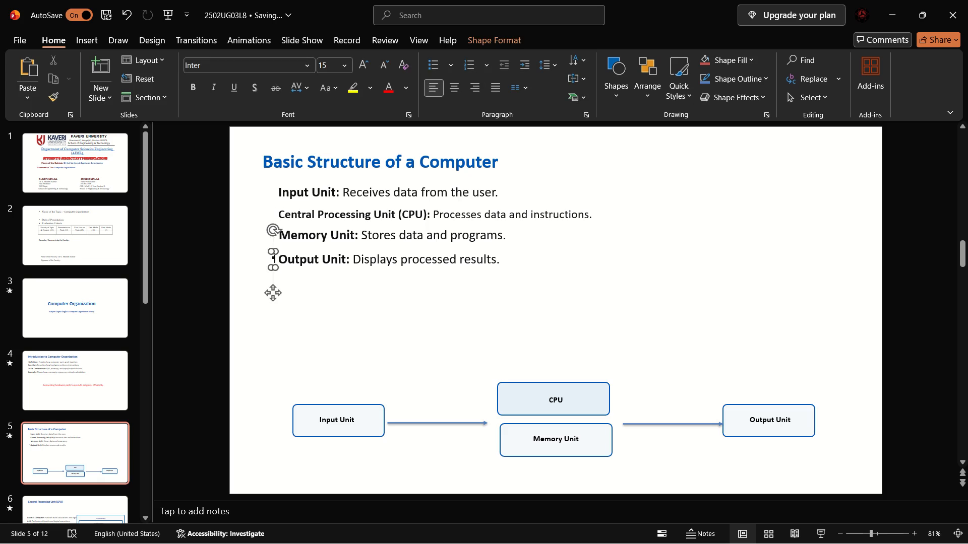
ctrl+click(273, 257)
key(ctrl+x)
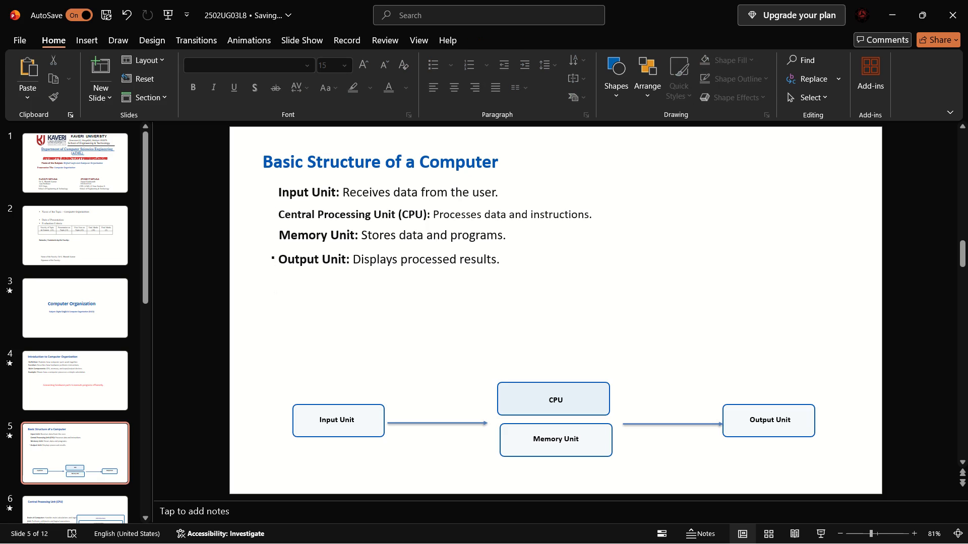
double_click(271, 253)
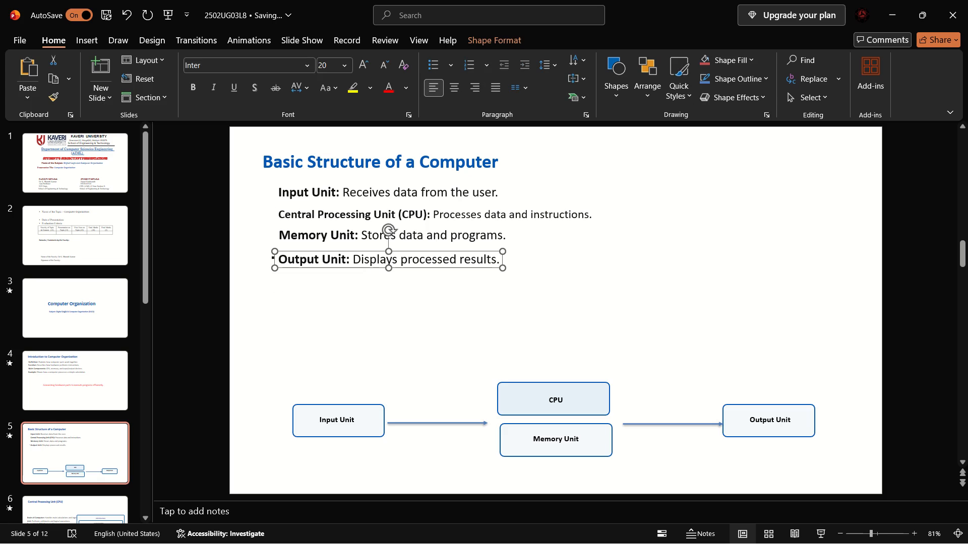
click(274, 258)
click(272, 258)
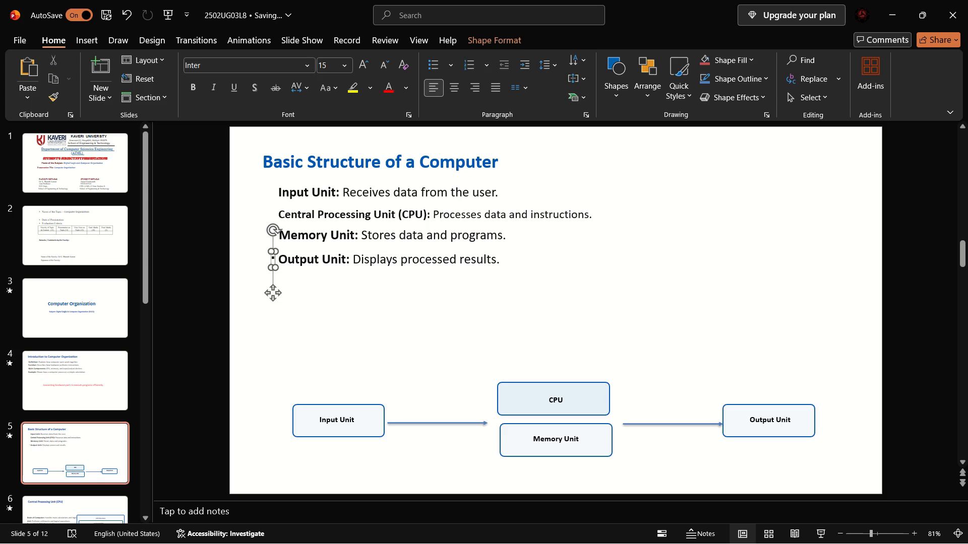
key(ctrl+x)
key(ctrl+x)
ctrl+click(272, 258)
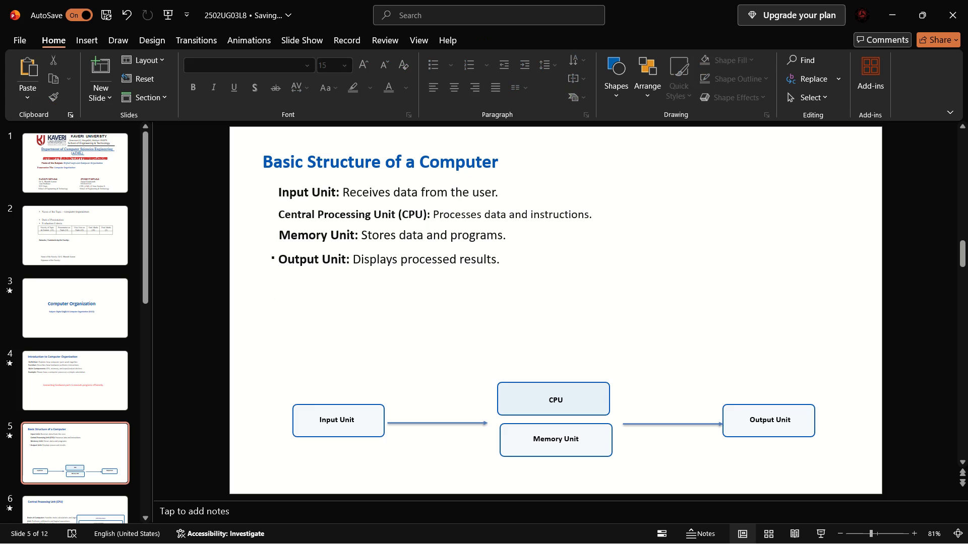
click(272, 258)
double_click(272, 258)
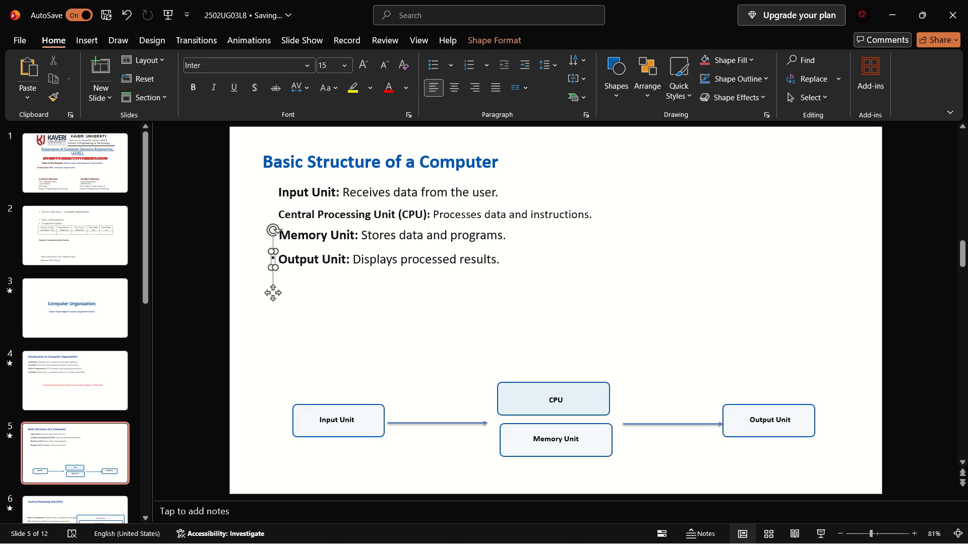
key(ctrl+x)
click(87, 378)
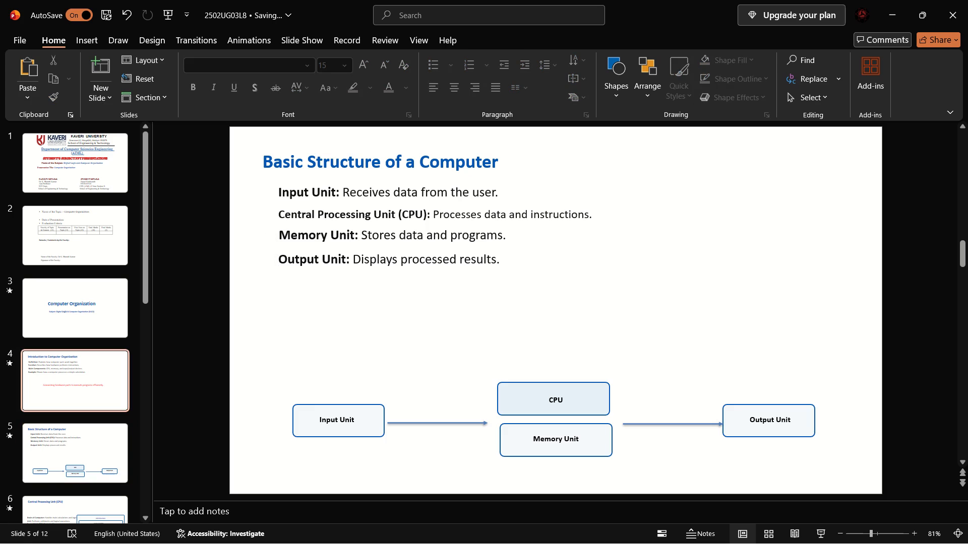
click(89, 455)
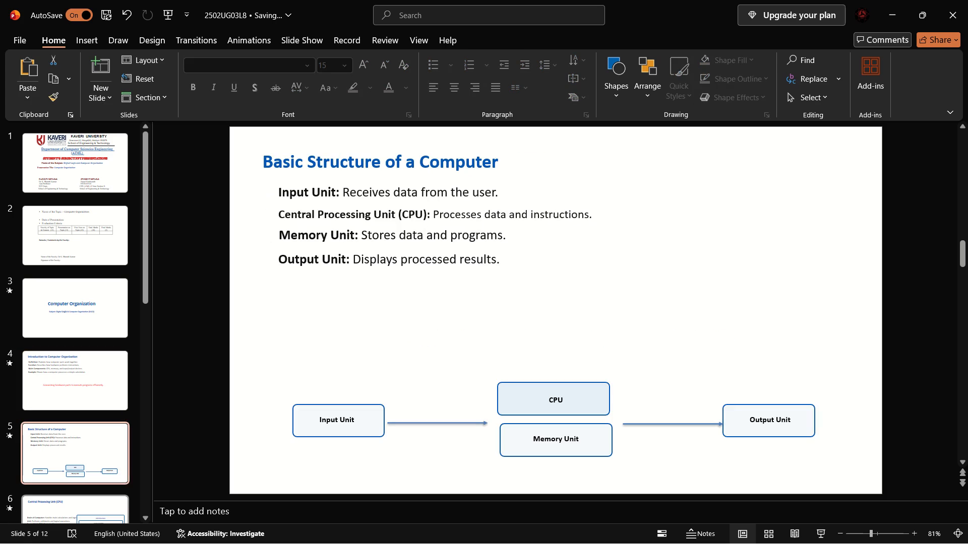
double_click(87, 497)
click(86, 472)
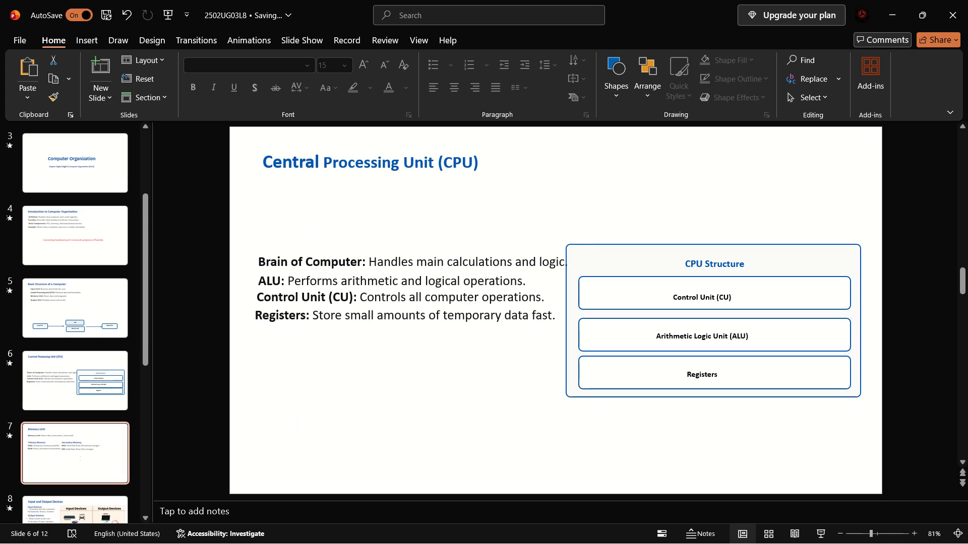
Play the slide show from the Computer Organization title slide and review the animations through the Introduction to Computer Organization slide.
click(88, 156)
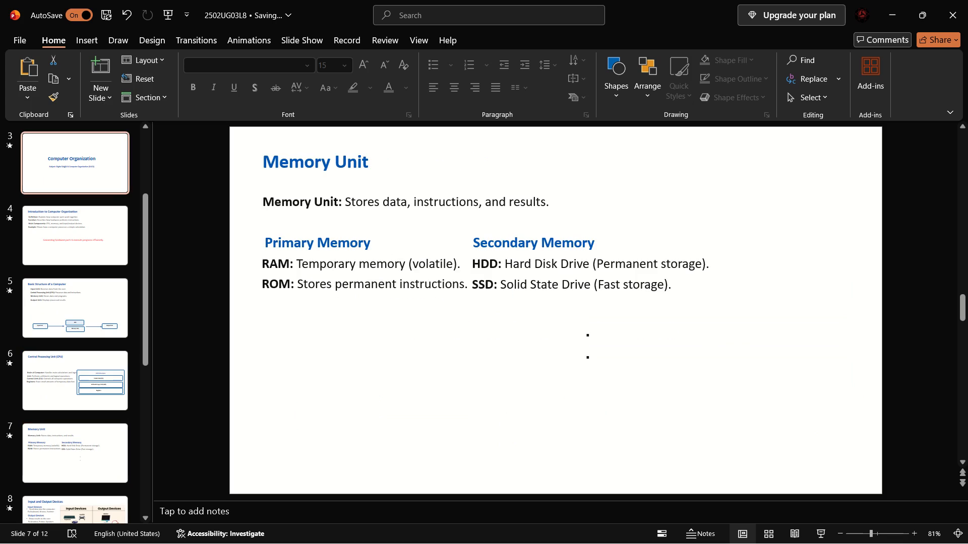
click(809, 540)
key(Right)
key(Right)
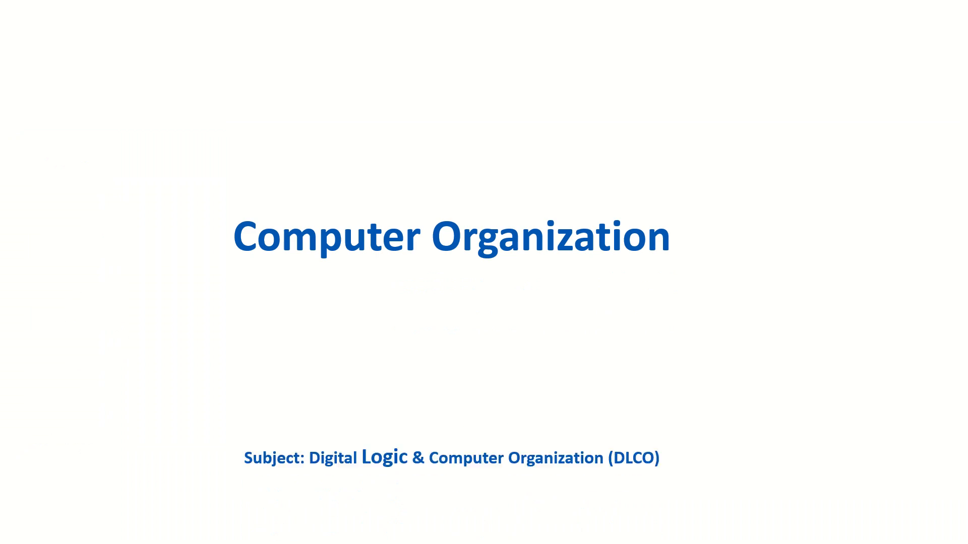
key(Right)
key(Right)
key(Right)
key(Right)
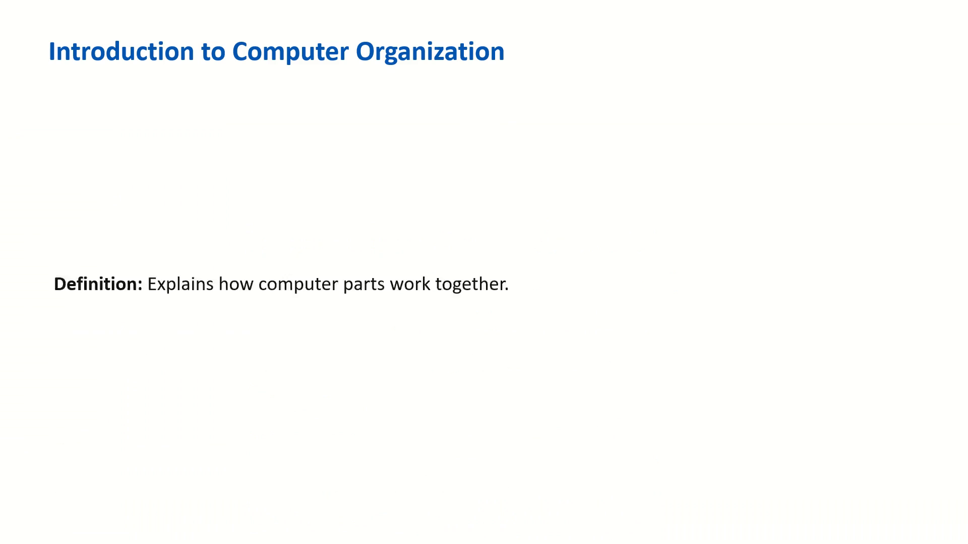
key(Right)
key(Right)
key(Right)
key(Right)
key(Right)
key(Right)
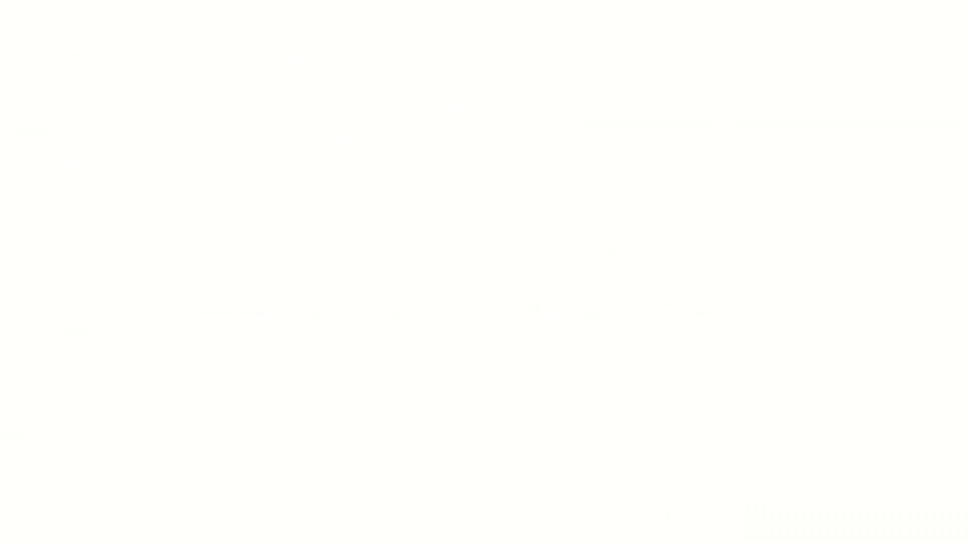
Review the text and diagram animations of the Basic Structure of a Computer slide in the running slide show.
key(Right)
key(Right)
key(Right)
key(Right)
key(Right)
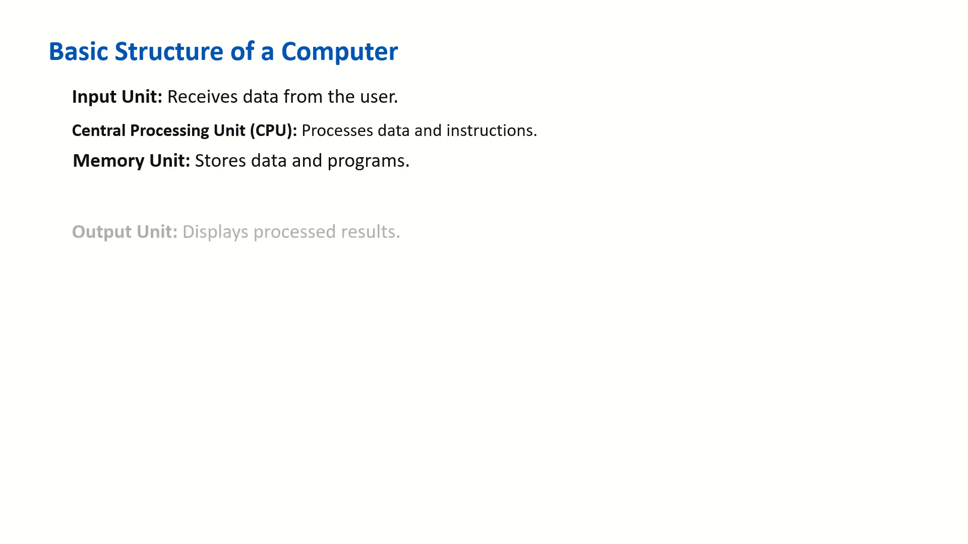
key(Right)
key(Right)
key(Right)
key(Right)
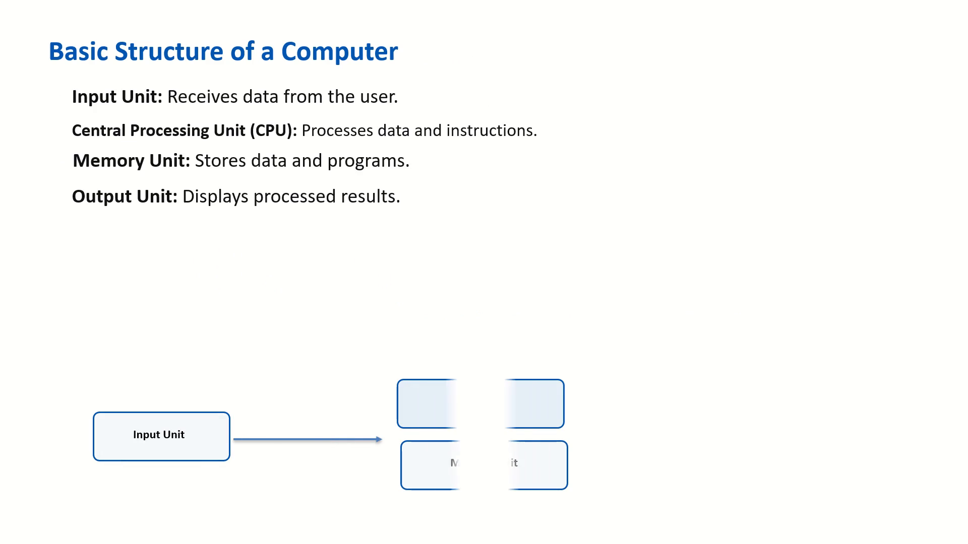
key(Right)
key(Right)
Advance to the Central Processing Unit (CPU) slide and play its title, diagram and text animations.
key(Right)
key(Right)
key(Right)
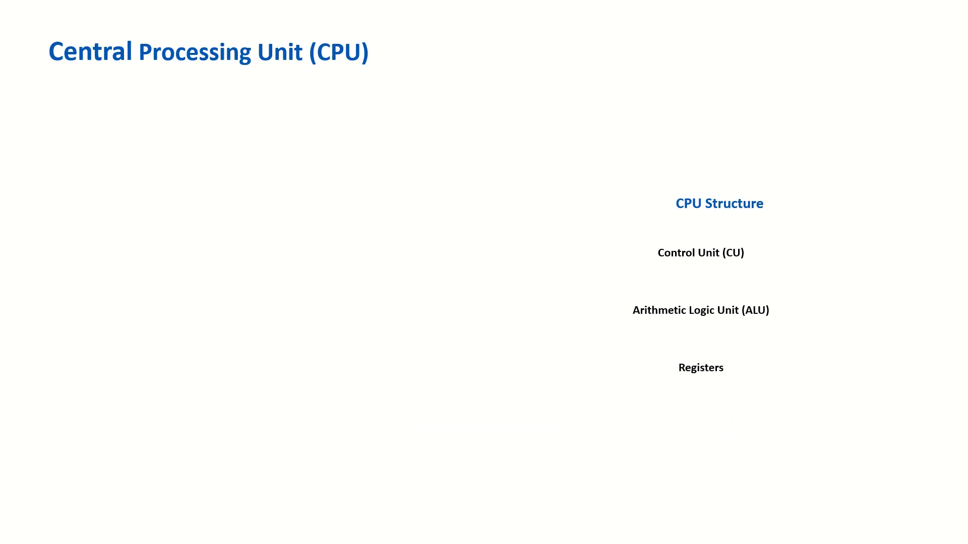
key(Right)
key(Right)
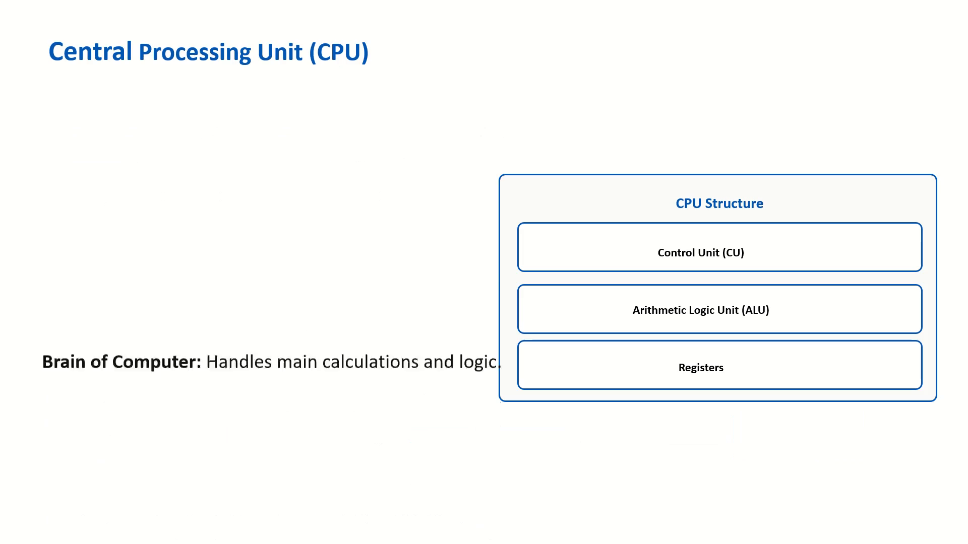
key(Right)
key(Right)
key(Right)
key(Right)
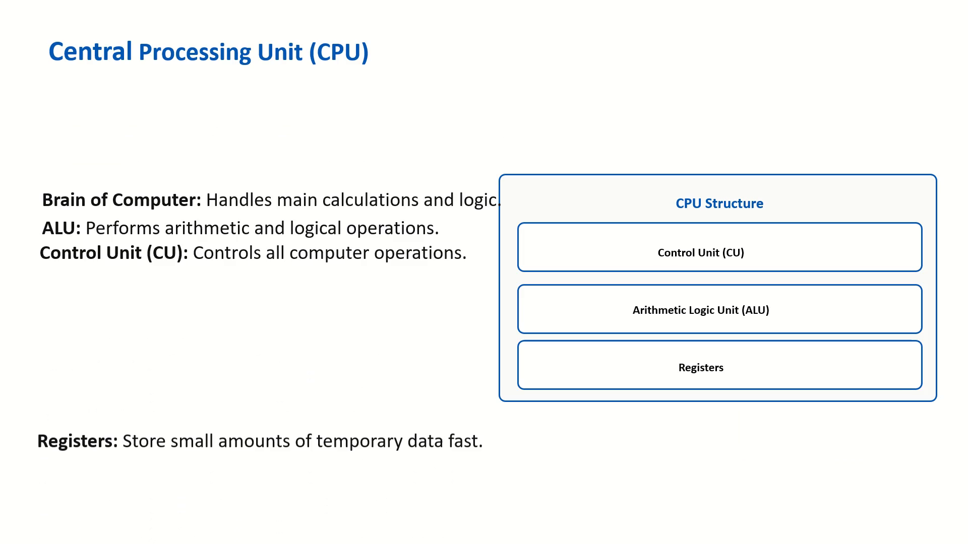
Step back through the CPU slide's animations to examine how the diagram labels start, and end the slide show.
key(Left)
key(Left)
key(Left)
key(Left)
key(Left)
key(Left)
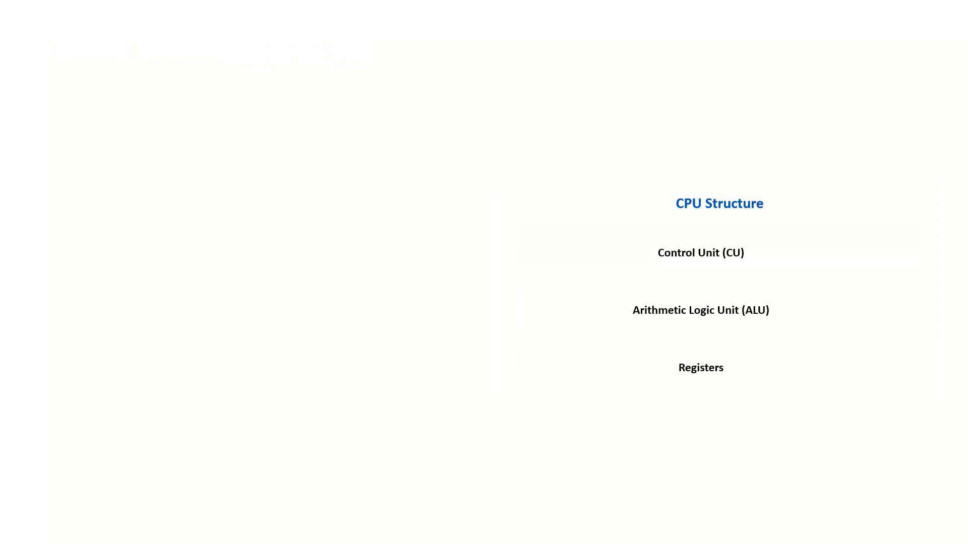
key(Left)
key(Right)
key(grave)
key(Escape)
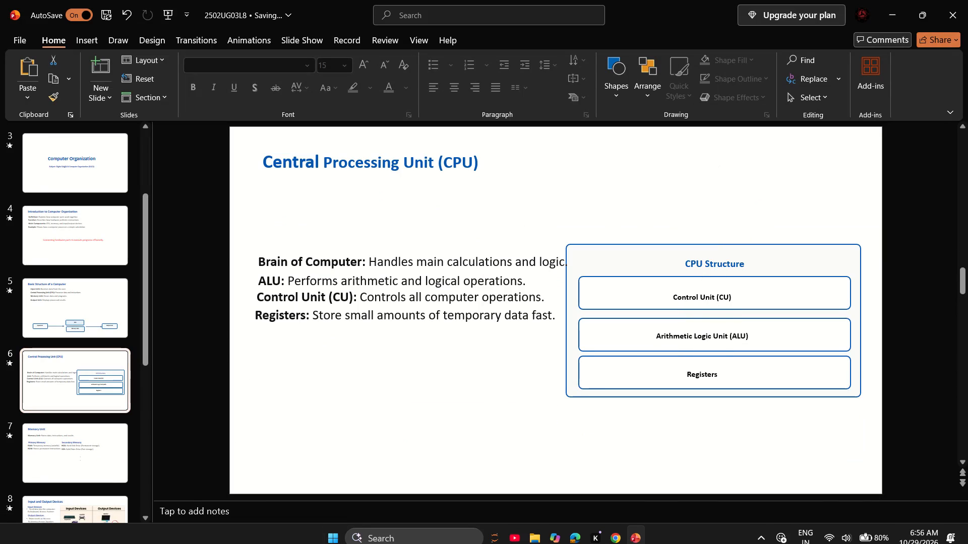
On the Central Processing Unit (CPU) slide, move the Control Unit (CU) label to the vertical middle of its diagram box.
click(103, 375)
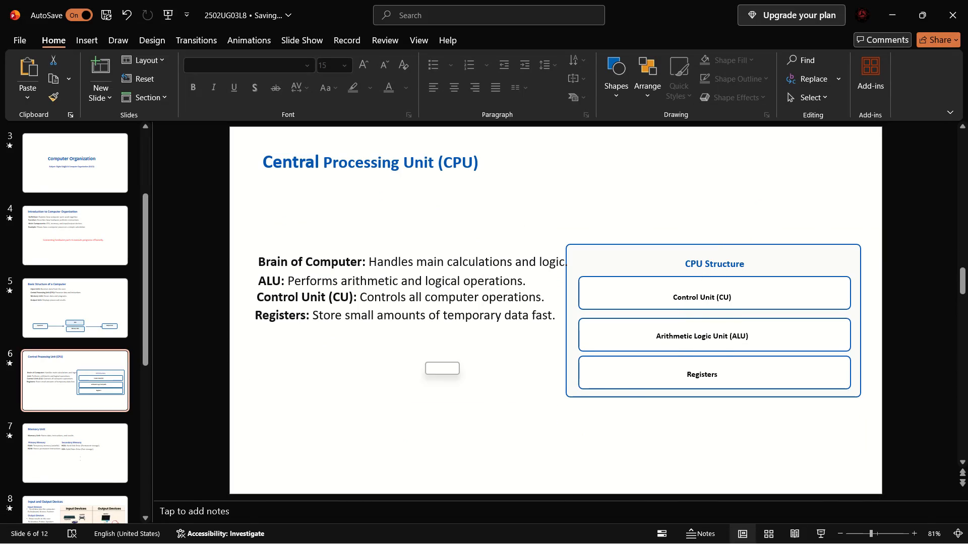
drag(531, 202, 284, 87)
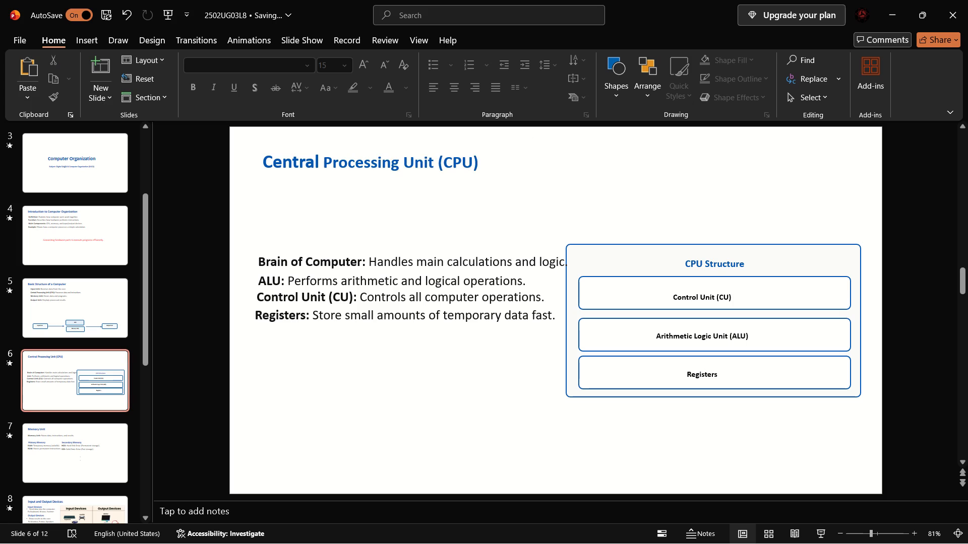
click(265, 40)
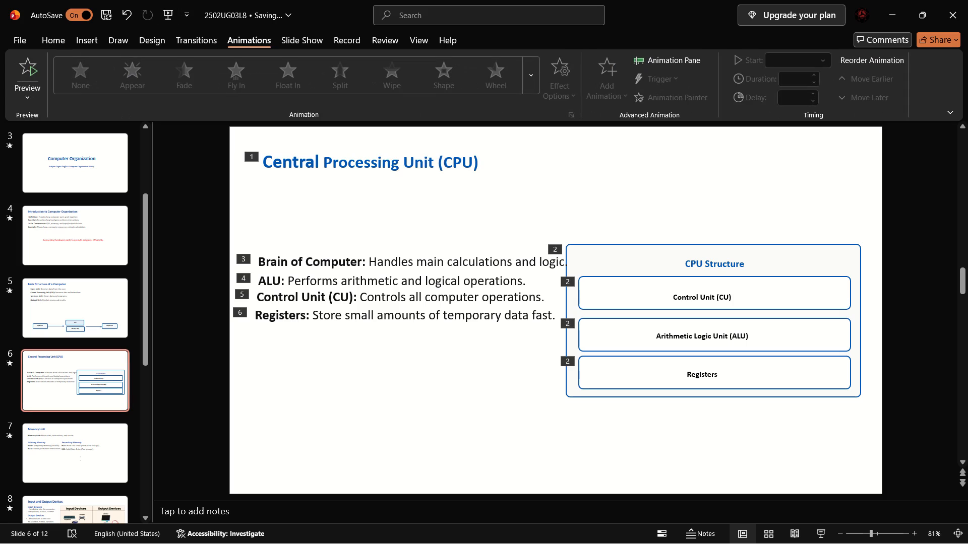
click(676, 309)
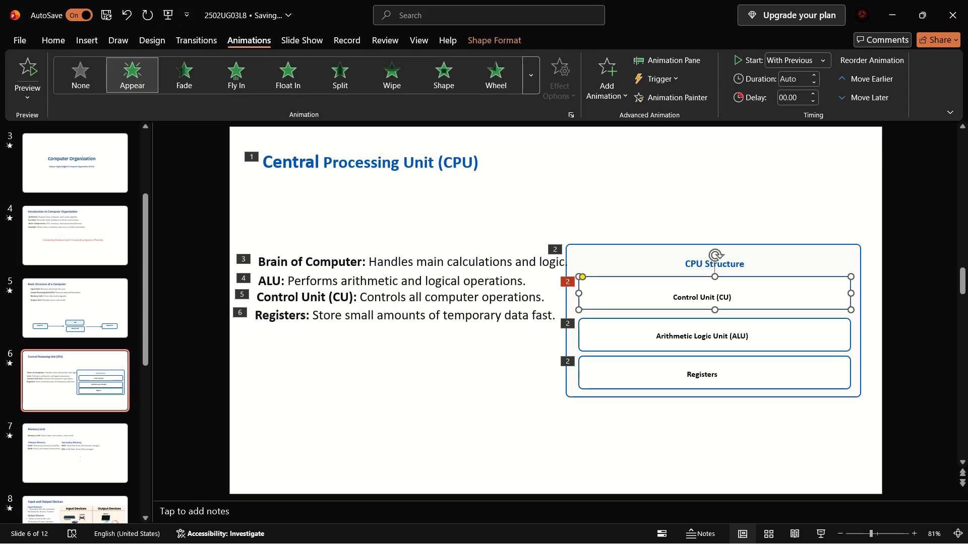
drag(683, 302, 690, 289)
click(690, 289)
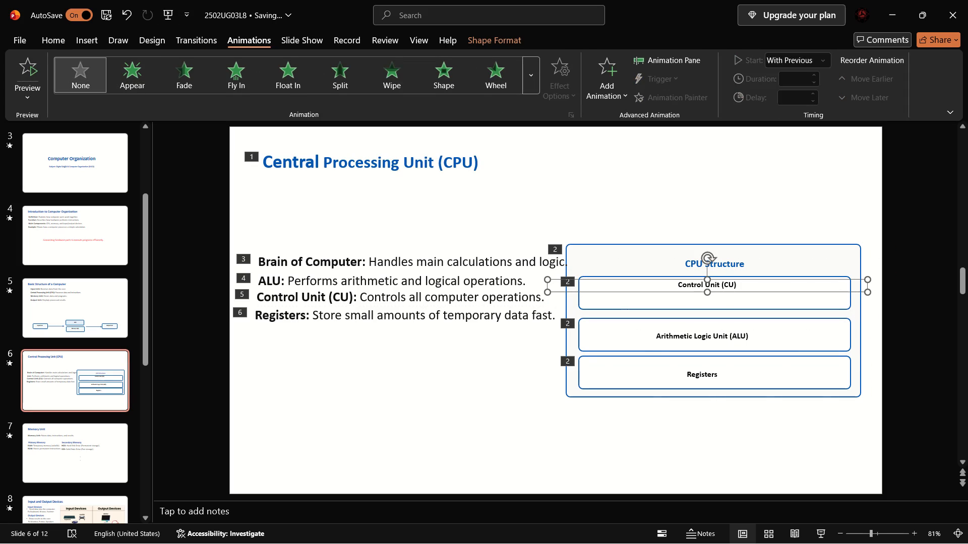
drag(690, 289, 691, 297)
drag(695, 281, 694, 292)
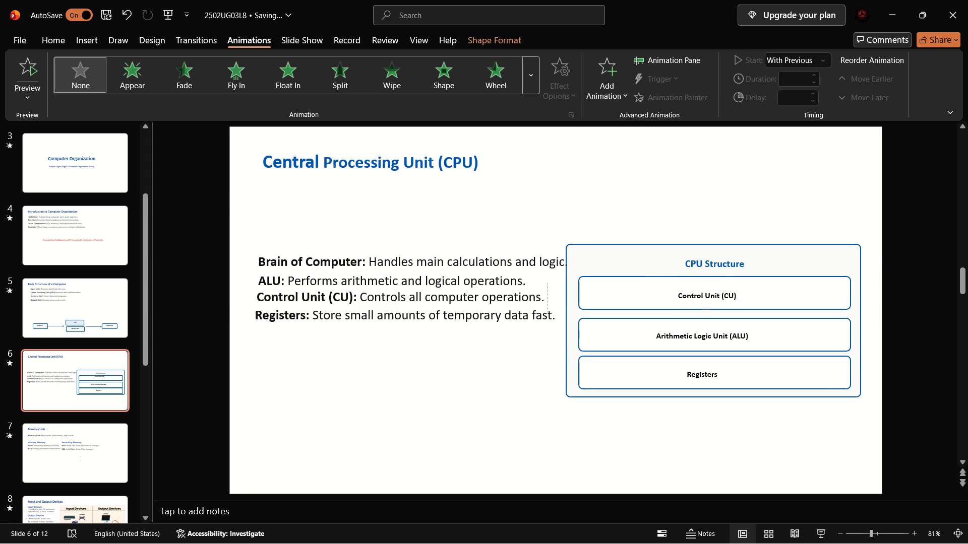
drag(694, 292, 693, 291)
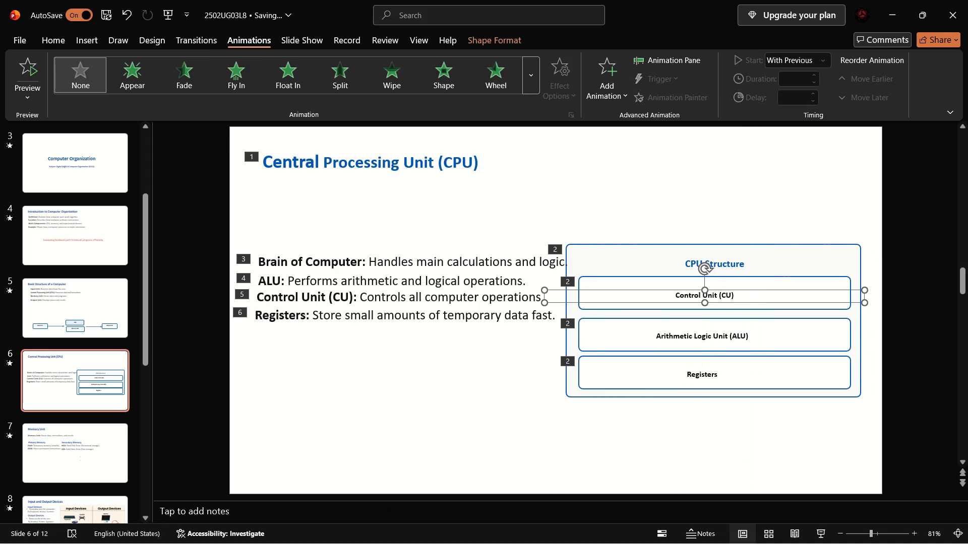
click(688, 292)
click(690, 290)
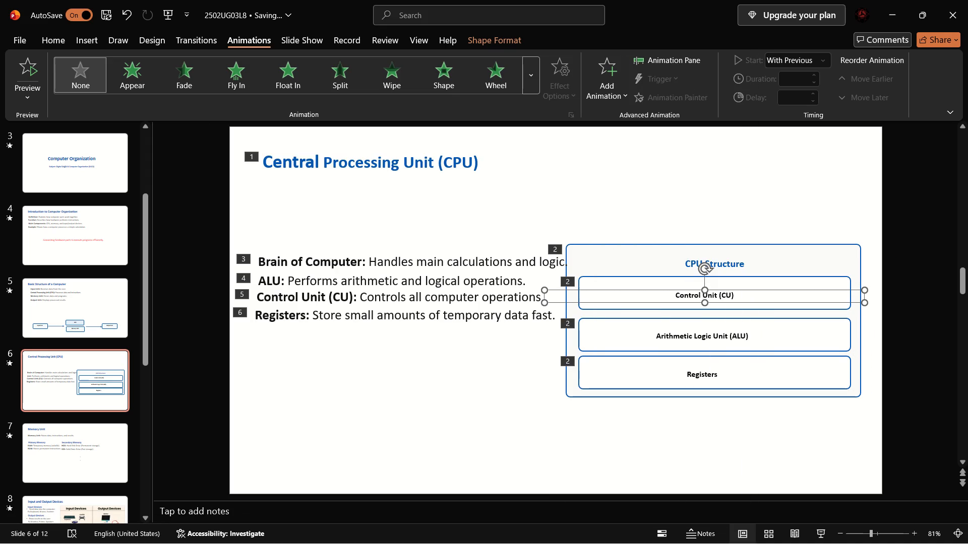
click(690, 290)
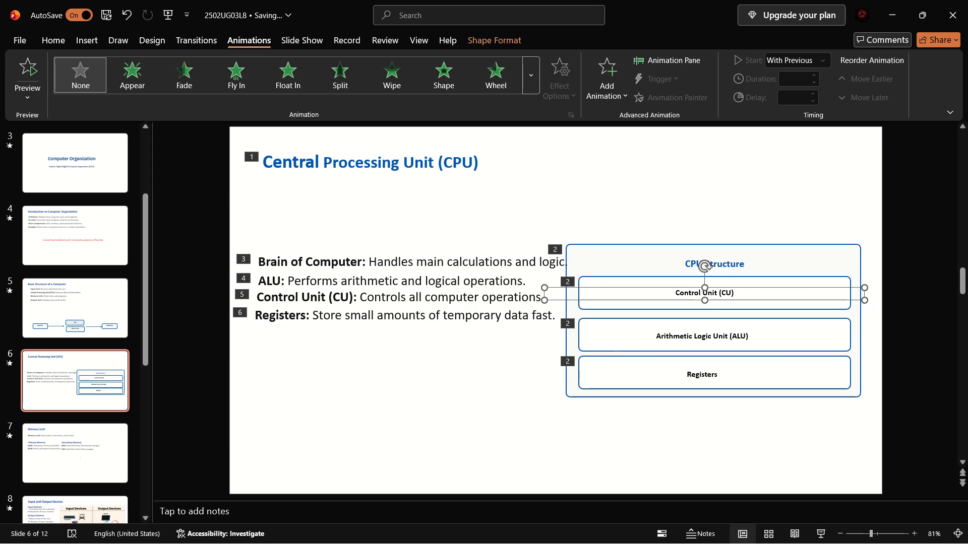
Apply the Appear animation to the CPU Structure diagram's boxes together with the Control Unit (CU) label.
drag(544, 201, 565, 218)
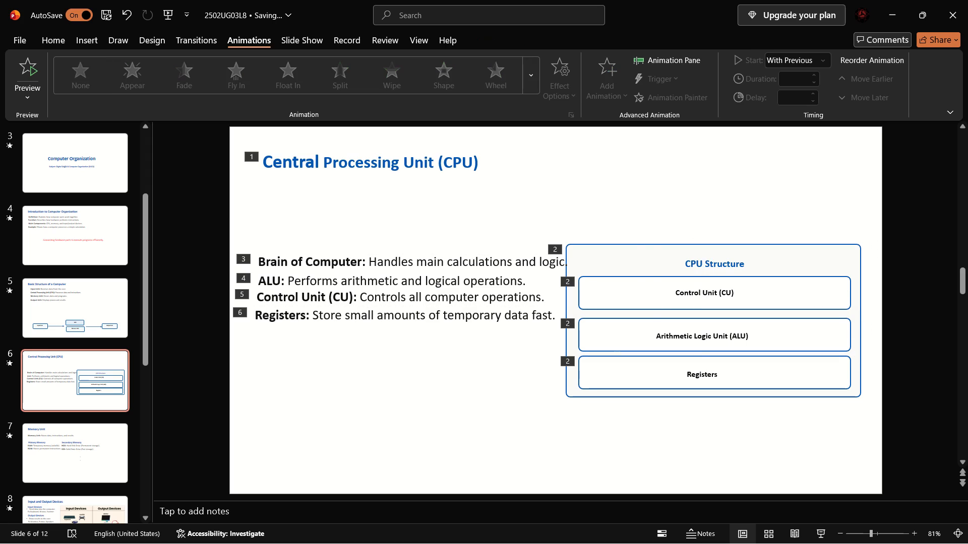
drag(565, 218, 867, 445)
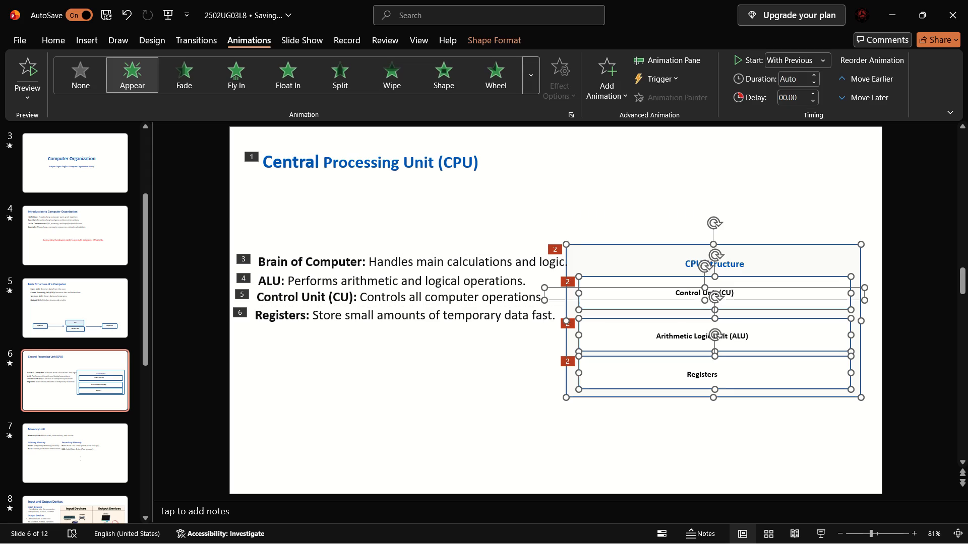
click(141, 74)
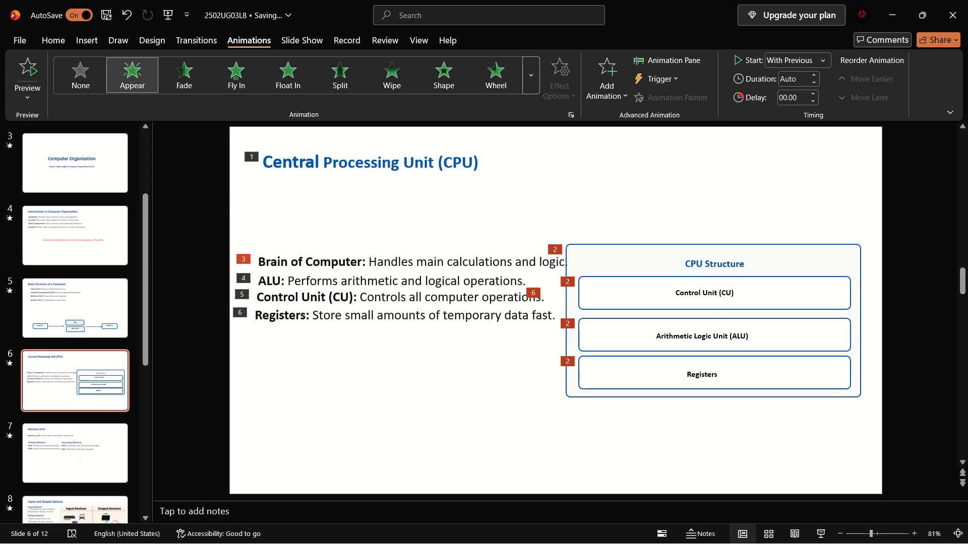
Remove the animations from the CPU Structure diagram's outer frame and its three inner boxes.
drag(563, 231, 721, 443)
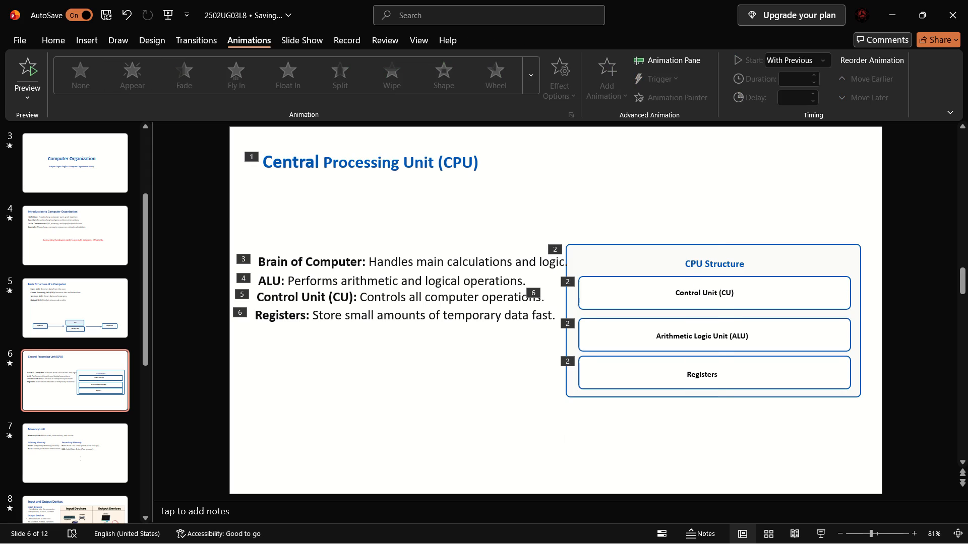
drag(565, 220, 660, 404)
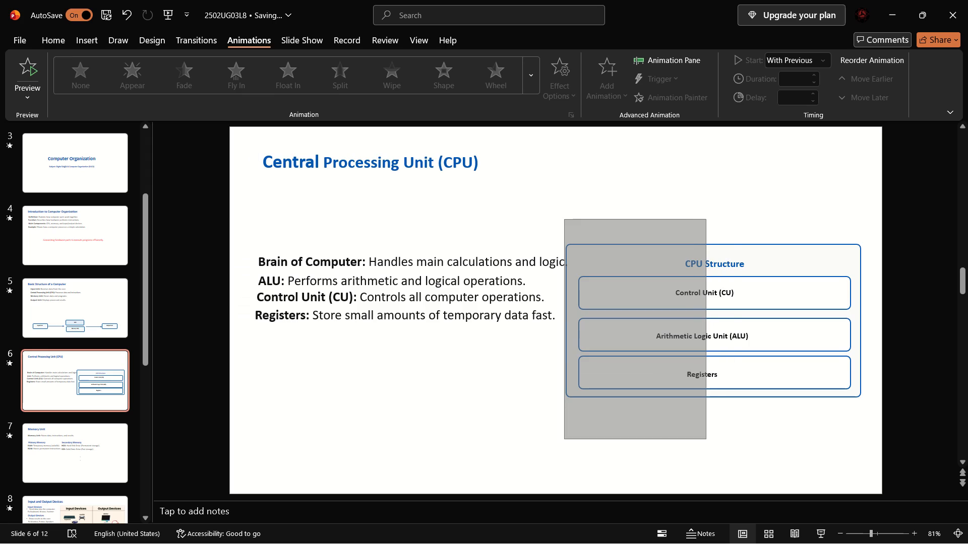
drag(660, 404, 874, 428)
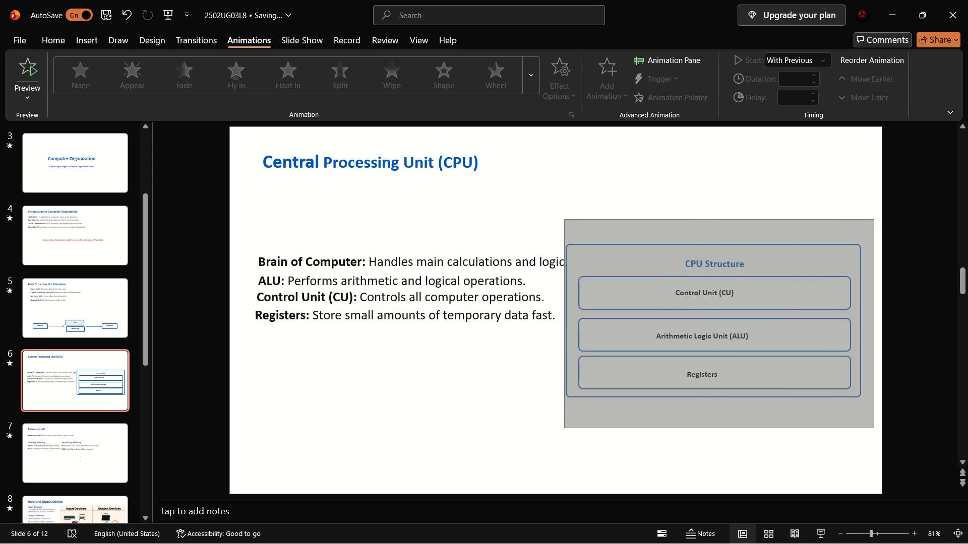
drag(874, 428, 873, 427)
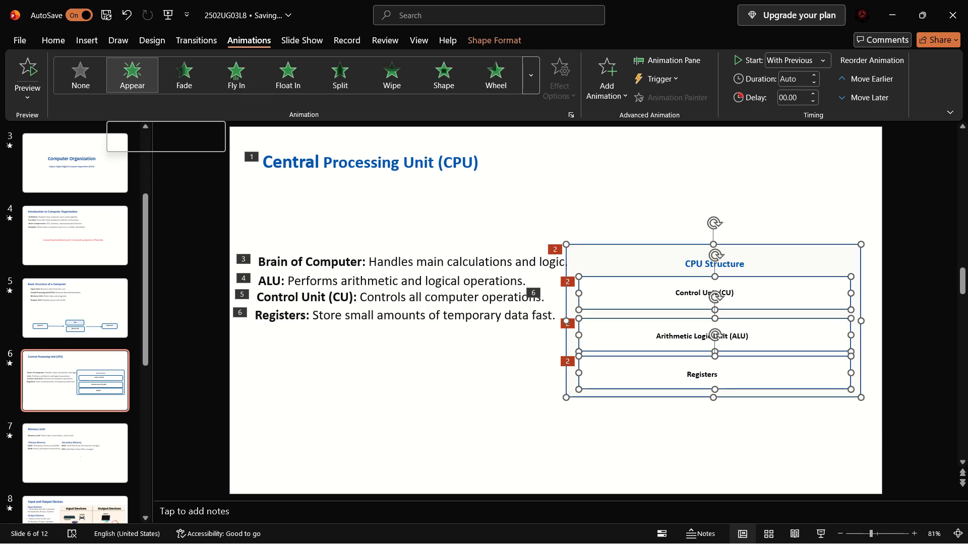
click(74, 74)
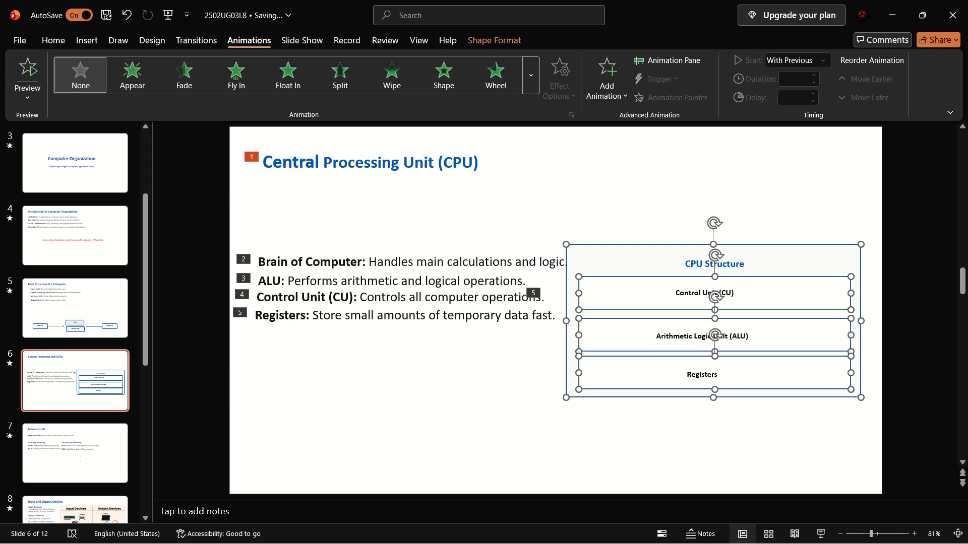
click(510, 336)
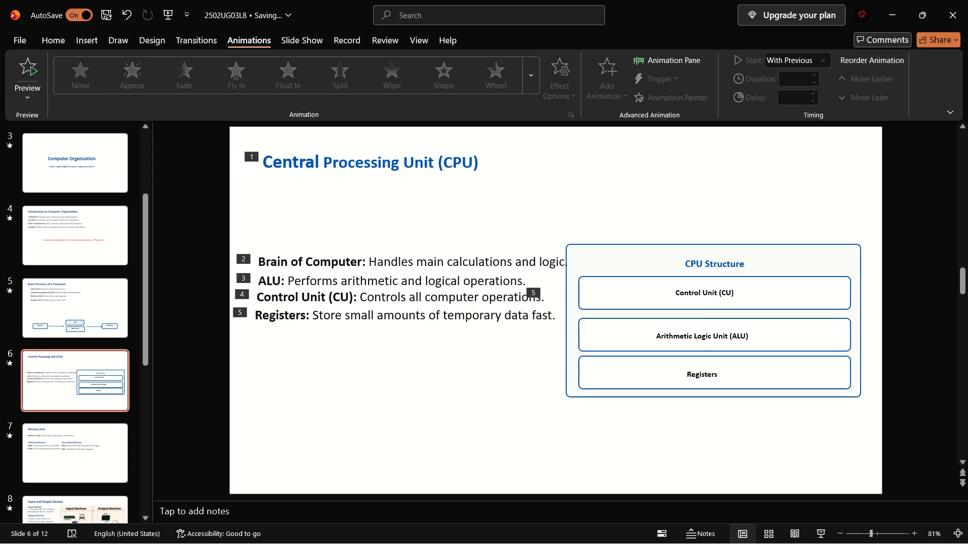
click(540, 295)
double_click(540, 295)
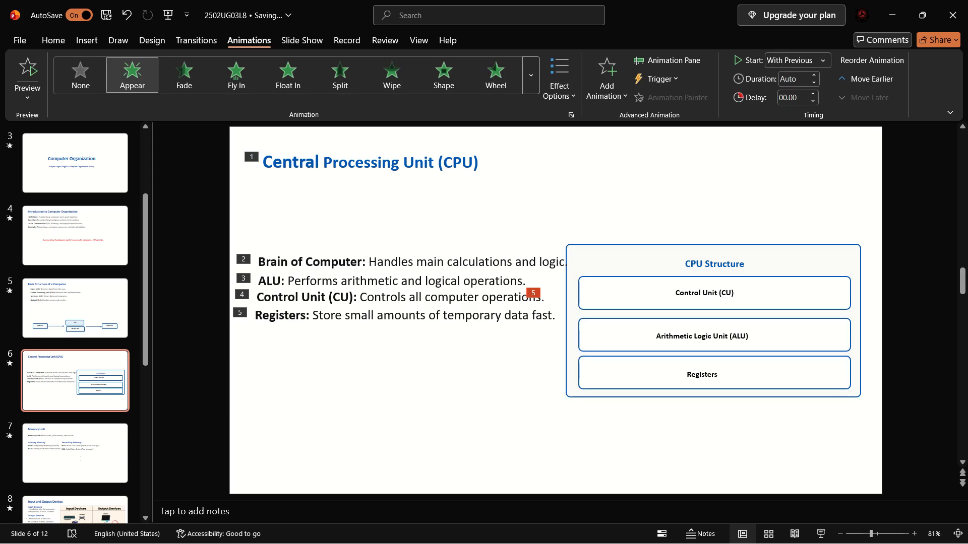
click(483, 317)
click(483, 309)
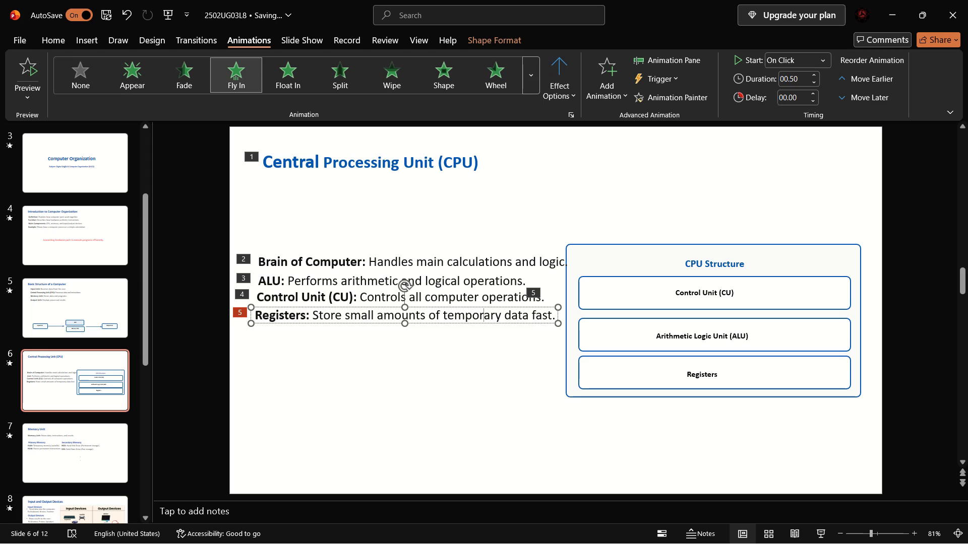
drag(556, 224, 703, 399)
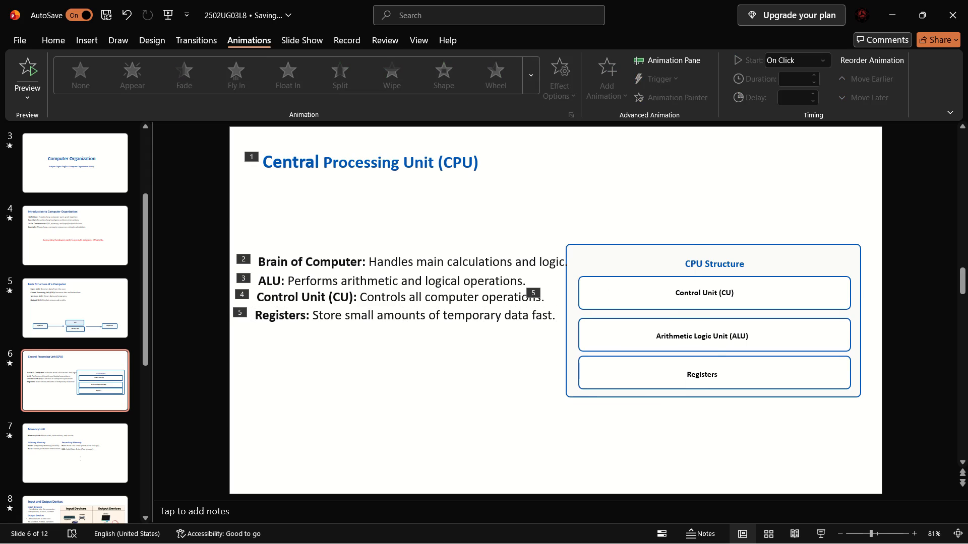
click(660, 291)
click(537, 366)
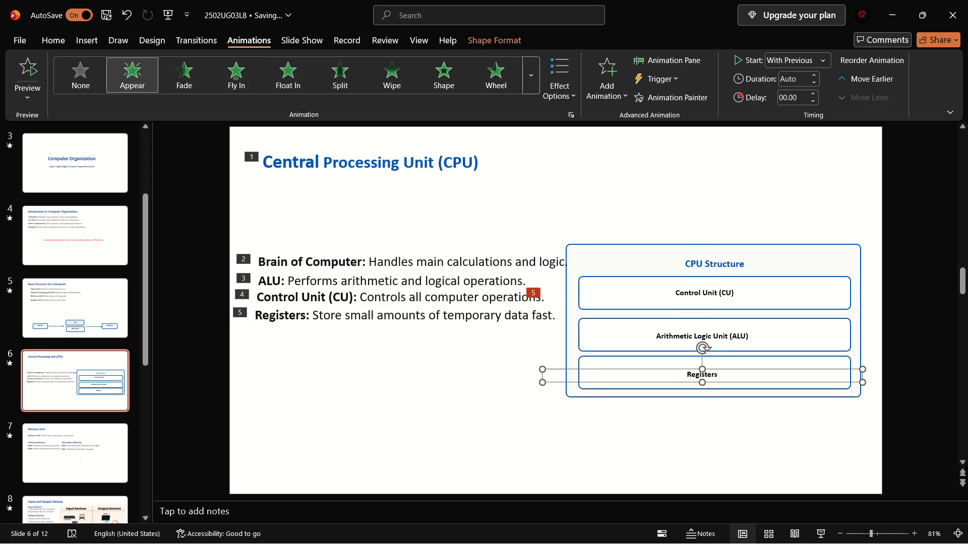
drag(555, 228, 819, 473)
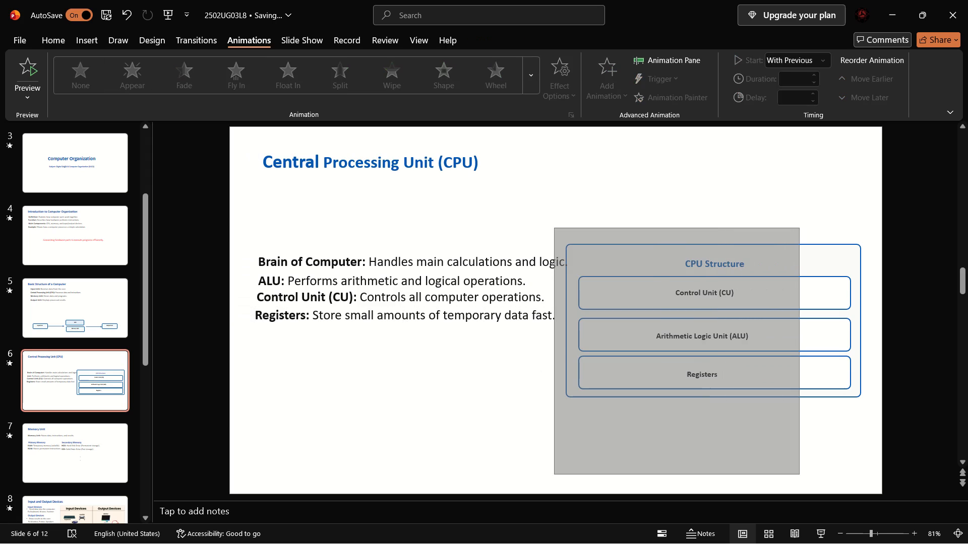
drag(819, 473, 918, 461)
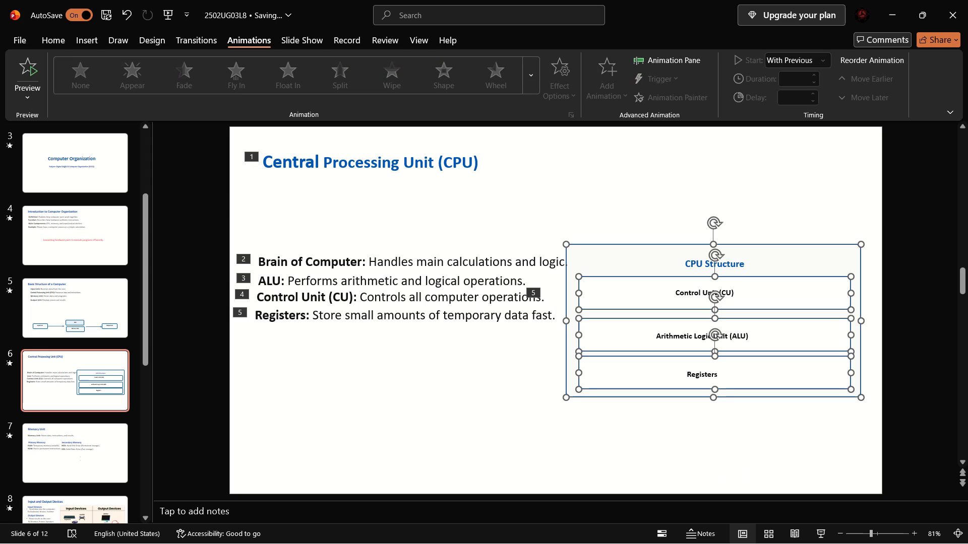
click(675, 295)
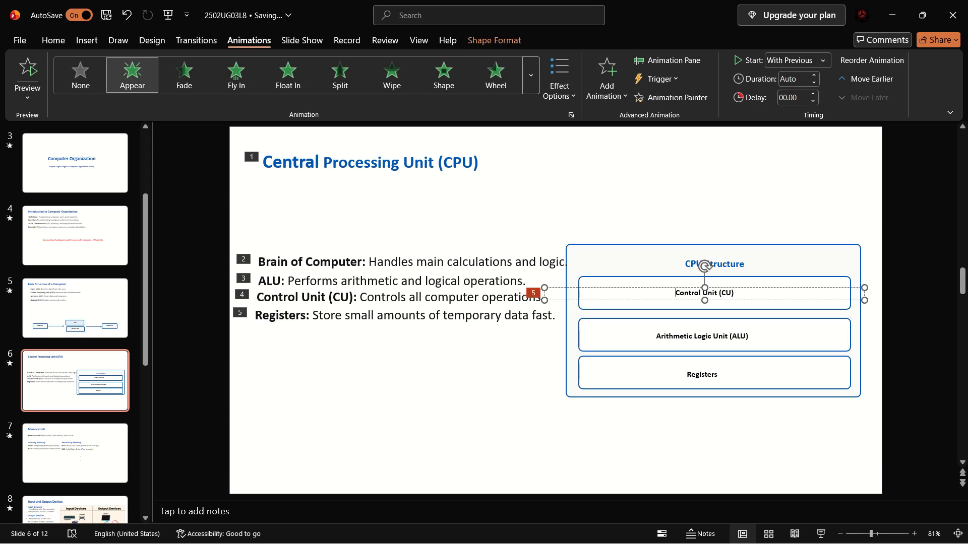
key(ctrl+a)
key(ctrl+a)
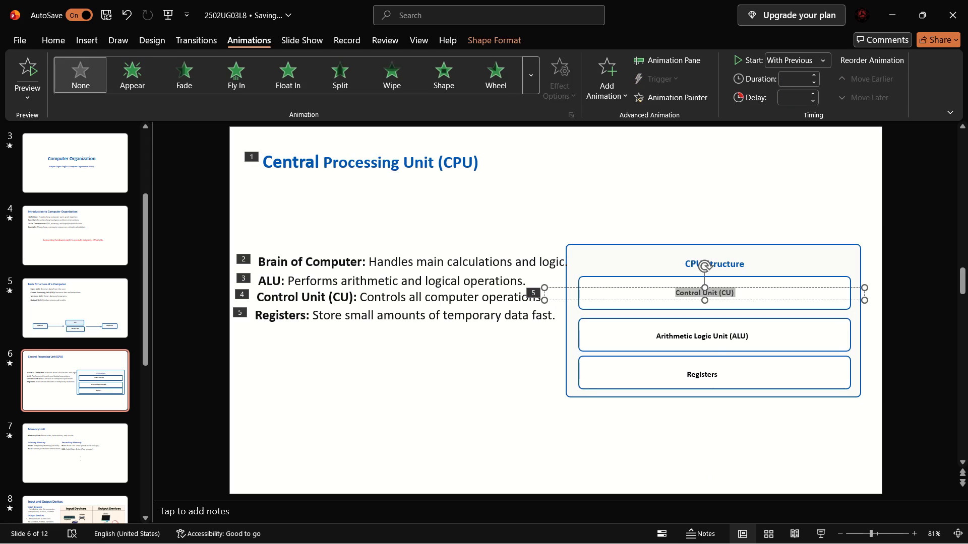
Apply the Appear animation to all of the CPU Structure diagram's boxes and labels together, leaving out the slide title and the four text lines.
ctrl+click(569, 316)
key(ctrl+a)
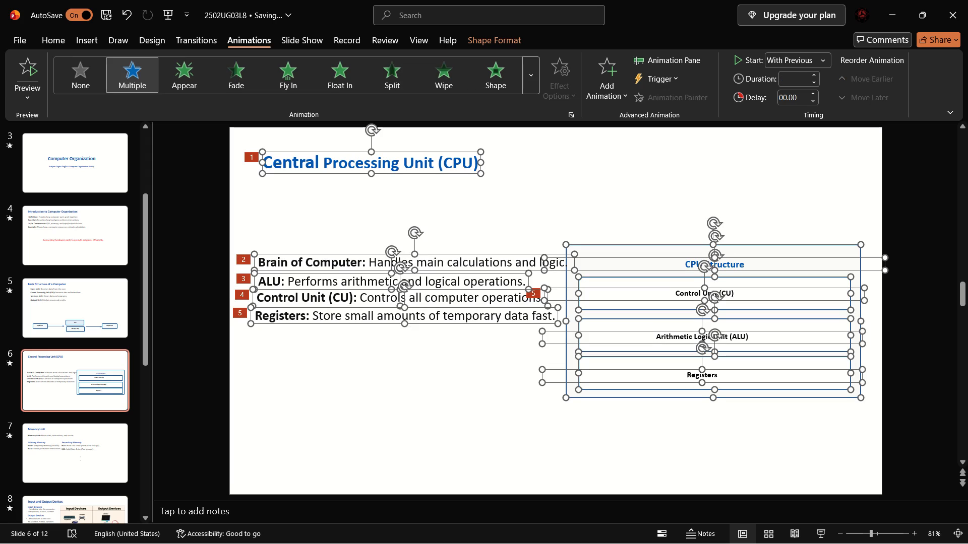
ctrl+click(469, 315)
ctrl+click(462, 299)
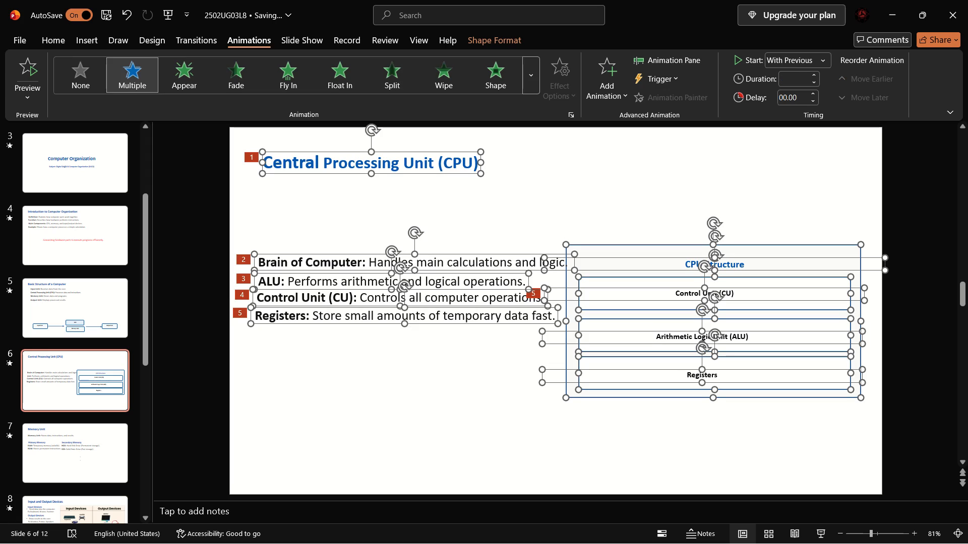
ctrl+double_click(441, 289)
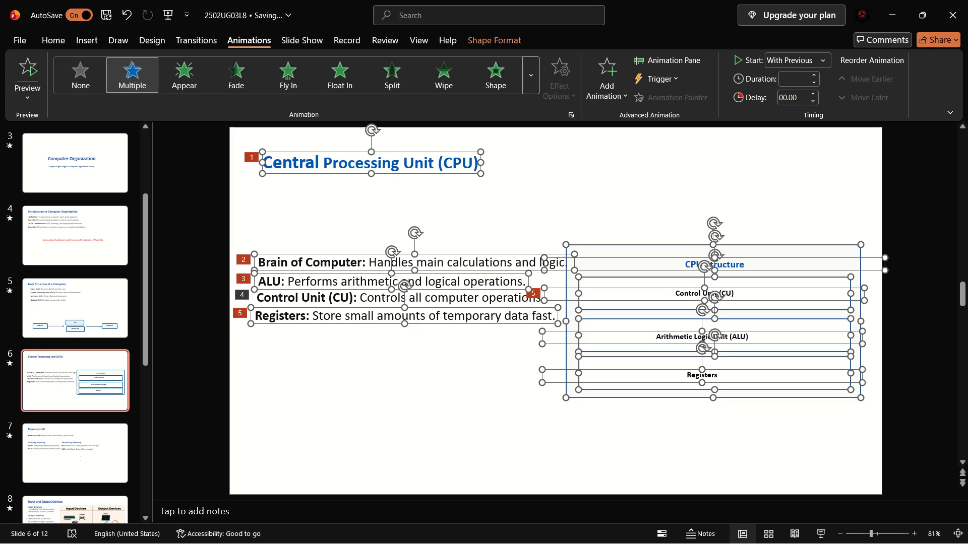
ctrl+click(438, 276)
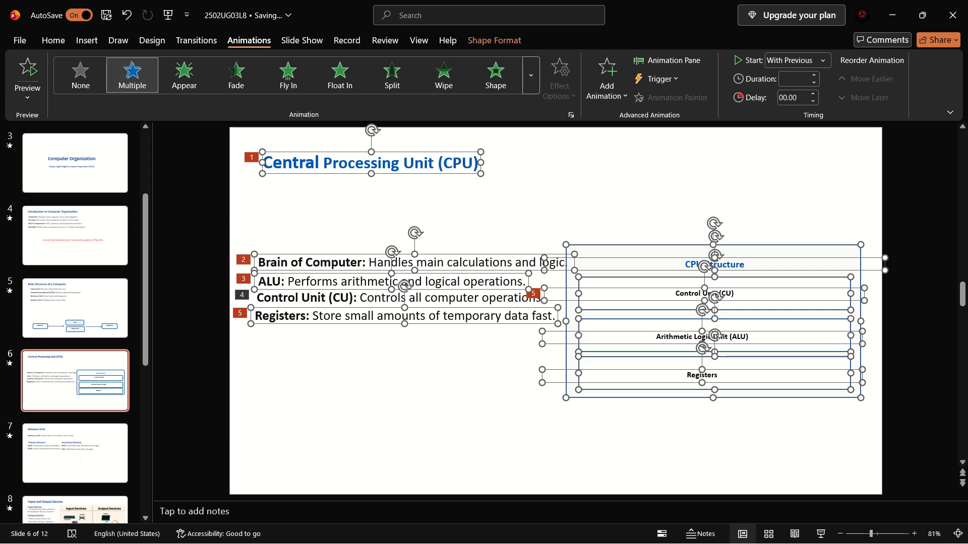
ctrl+click(438, 272)
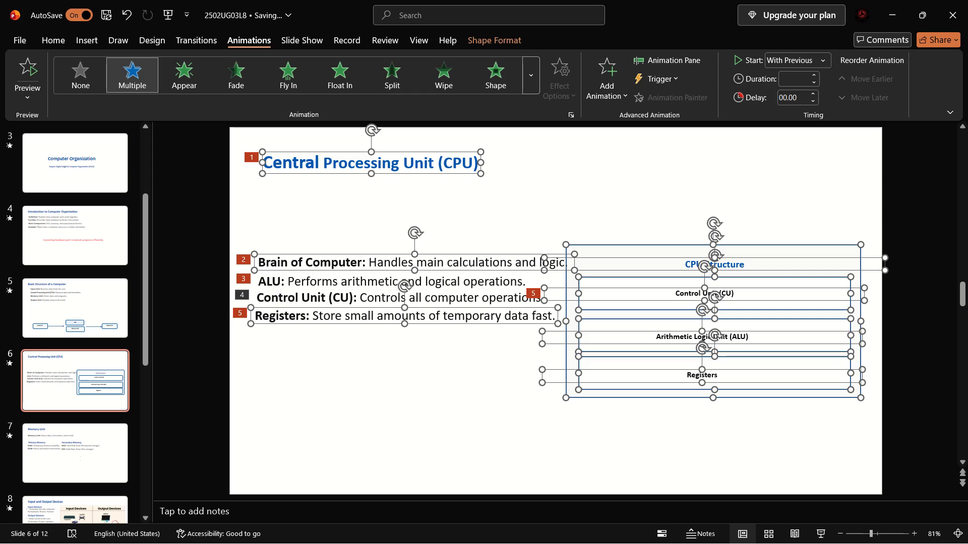
ctrl+click(437, 256)
ctrl+click(437, 252)
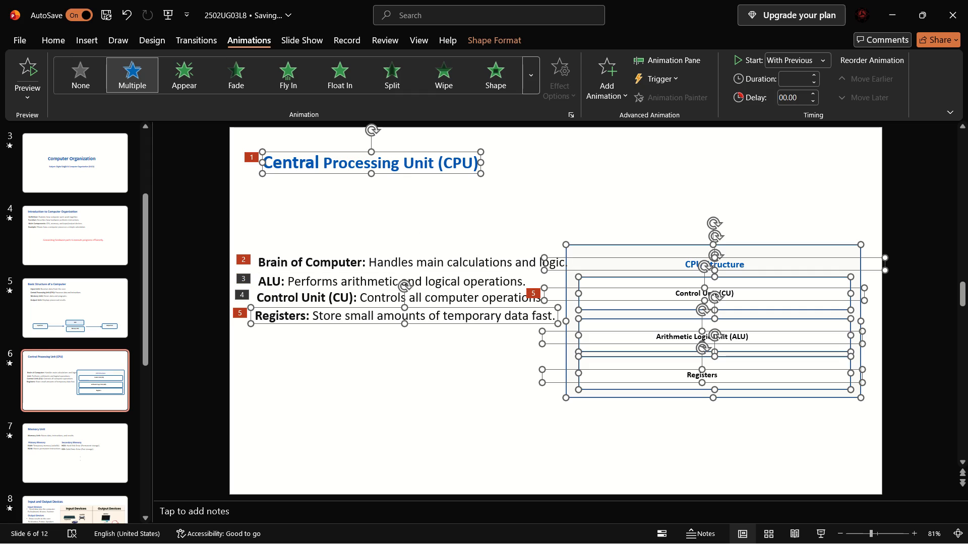
ctrl+click(409, 154)
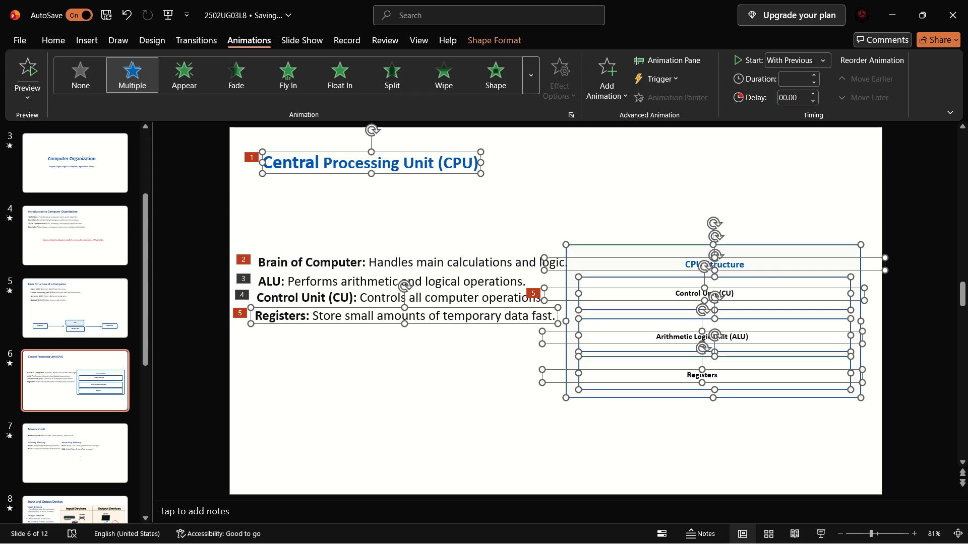
ctrl+click(403, 150)
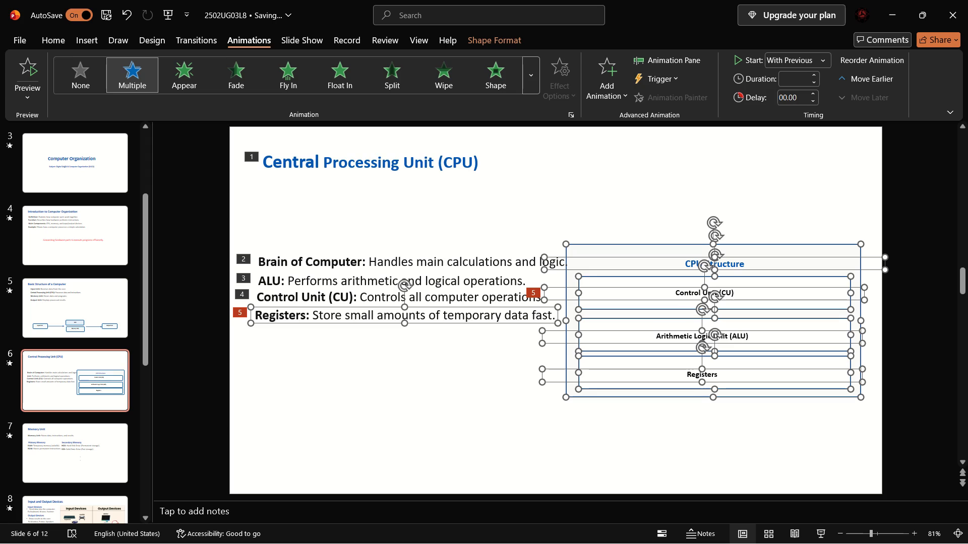
ctrl+click(381, 305)
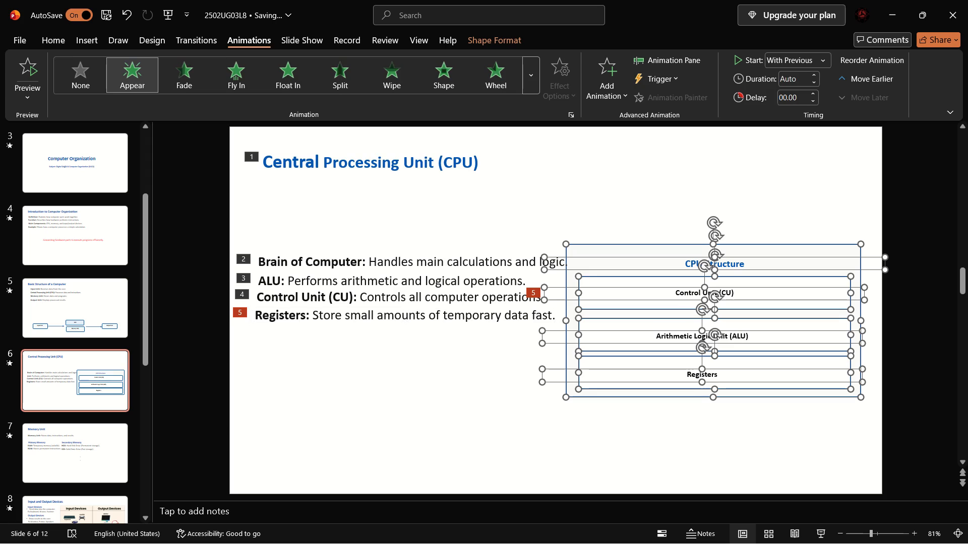
click(136, 72)
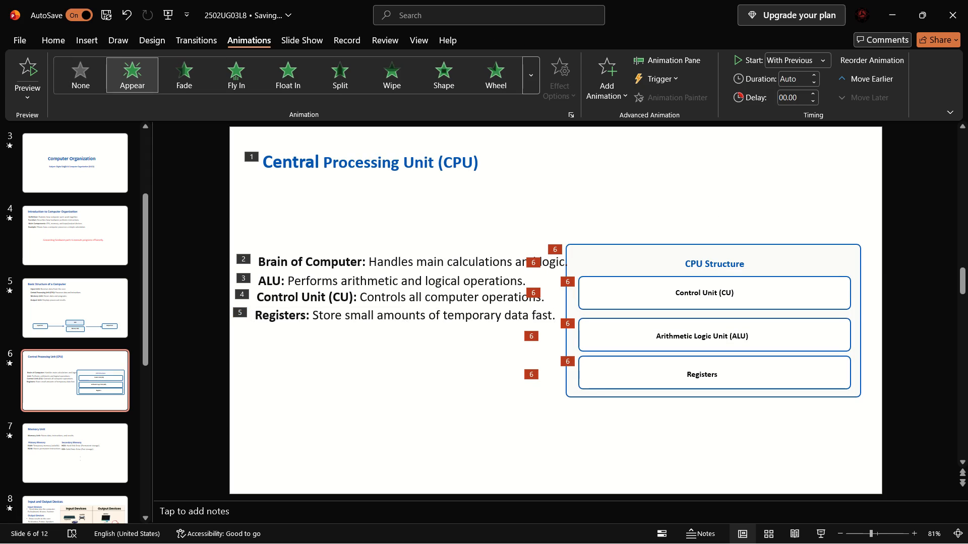
Play the slide show from the Basic Structure of a Computer slide through the CPU slide to check the diagram animations, and end the show.
click(76, 308)
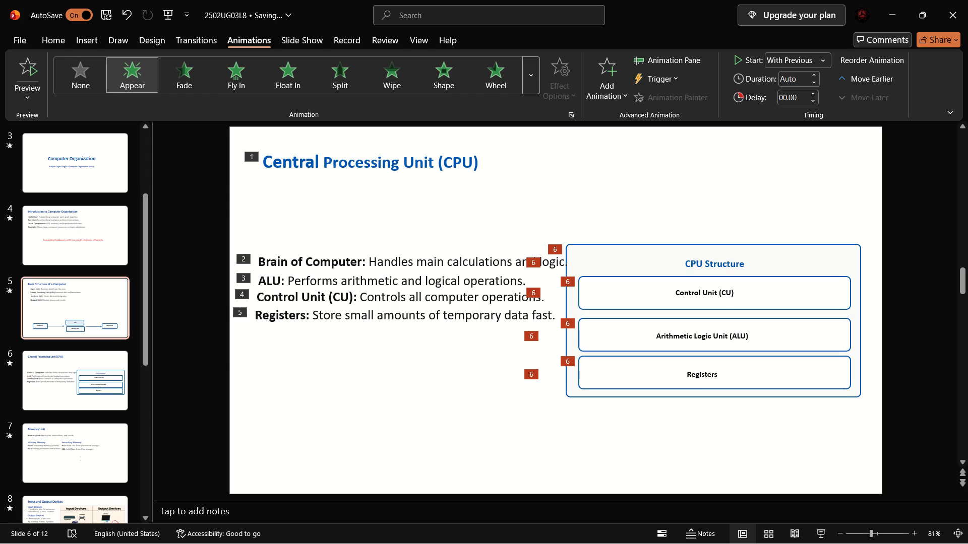
click(830, 532)
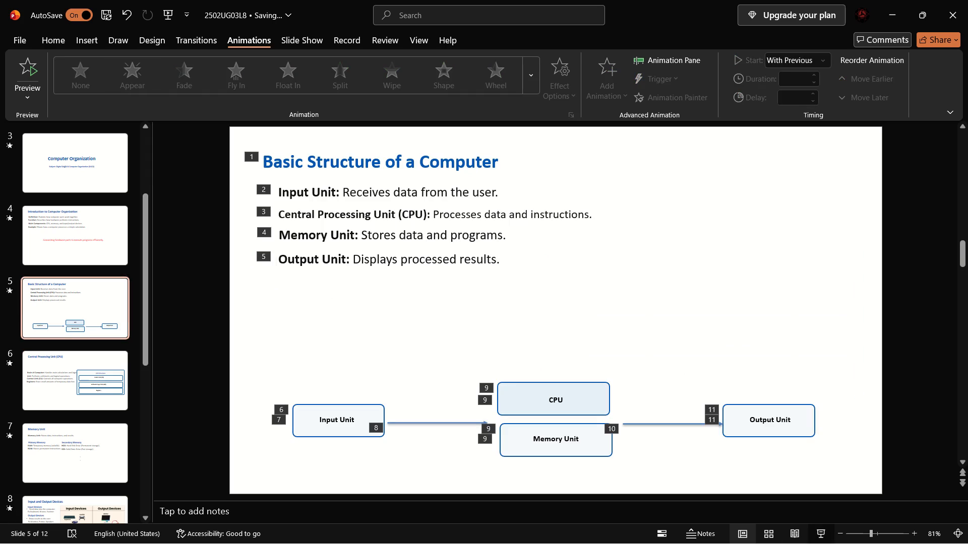
key(Right)
key(Right)
key(Right)
key(Right)
key(Right)
key(Right)
key(Right)
key(Right)
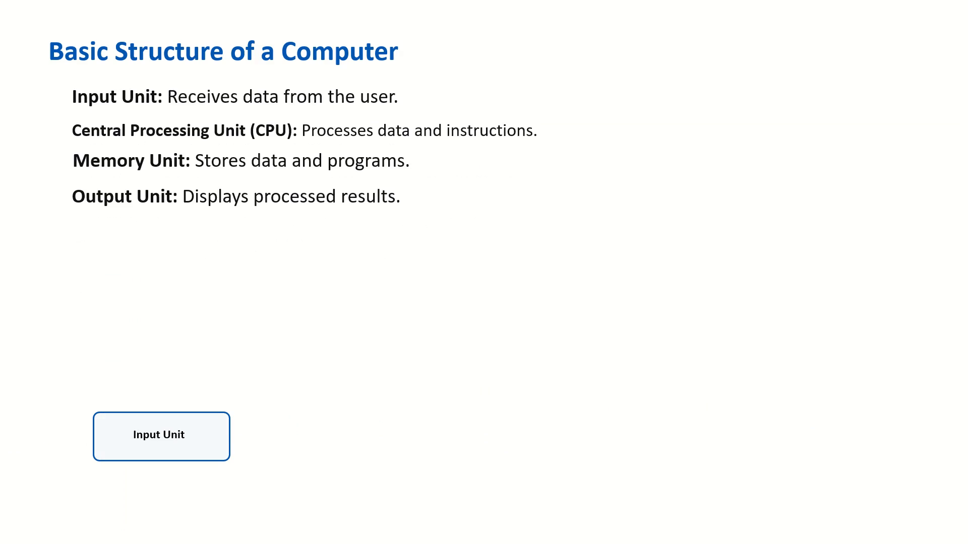
key(Right)
key(Right)
key(Right)
key(Right)
key(Right)
key(Right)
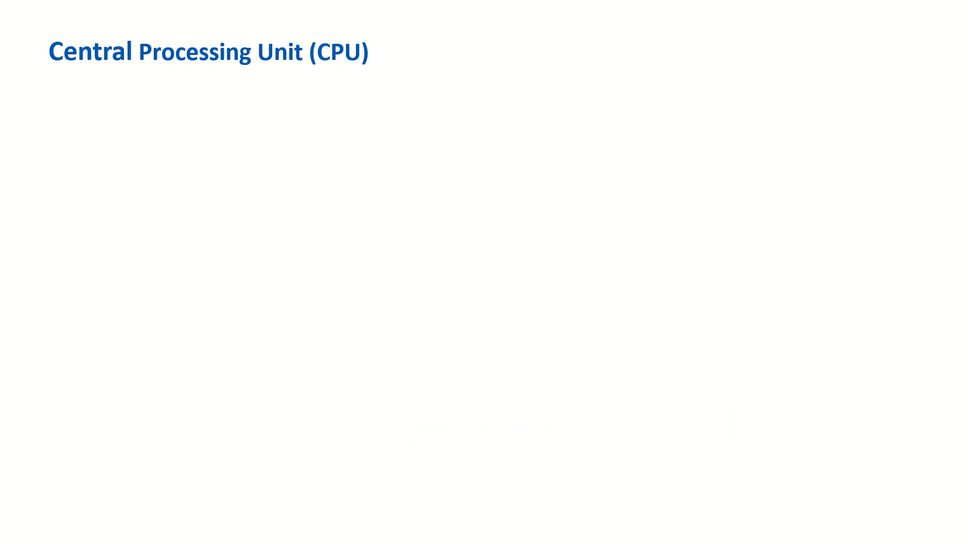
key(Right)
key(Right)
key(Right)
key(Right)
key(Right)
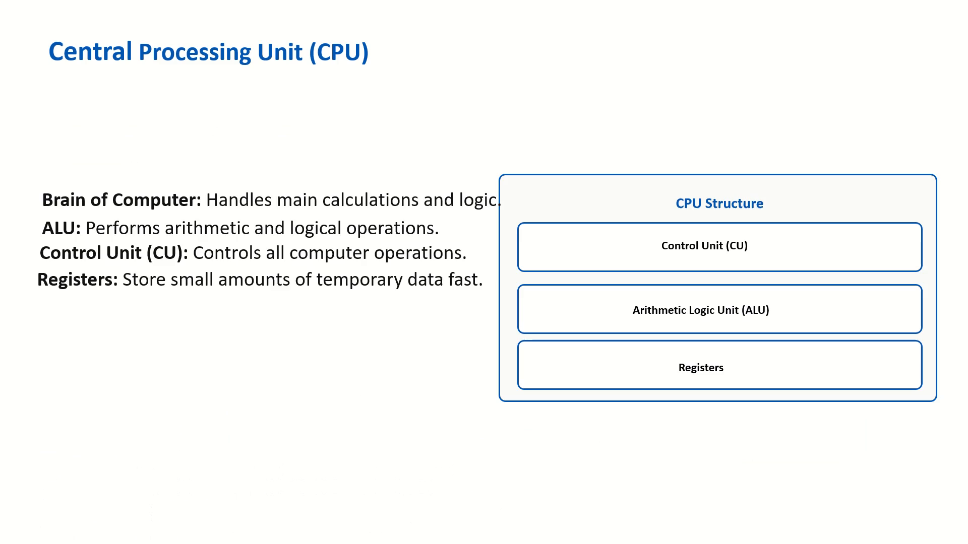
key(Escape)
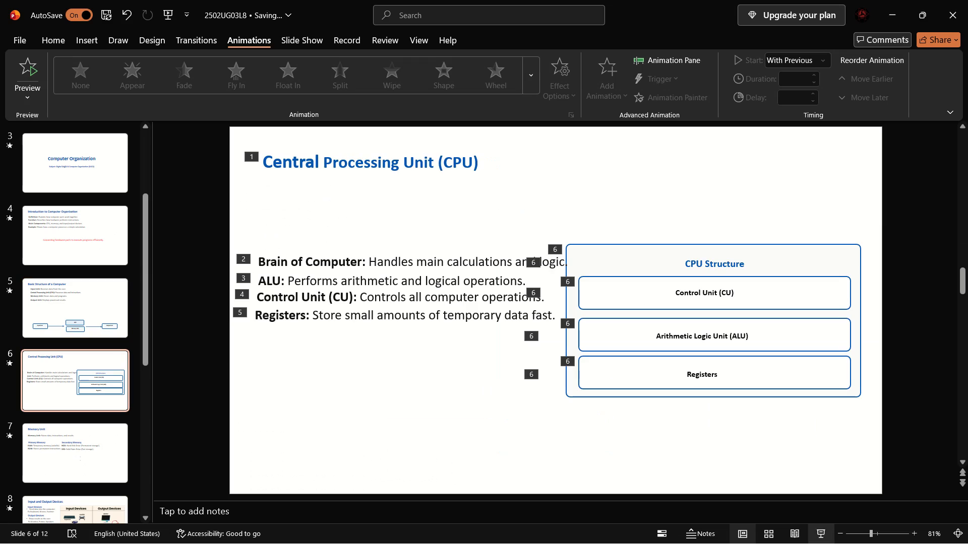
Examine the animation markers on the CPU slide and on slides 7 to 12, from Memory Unit to Thank you.
click(598, 278)
click(574, 229)
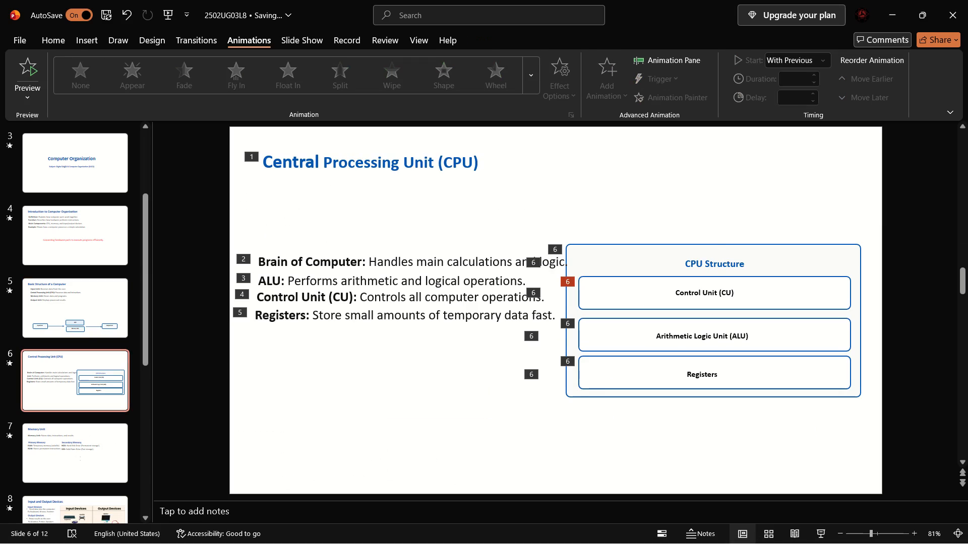
click(39, 455)
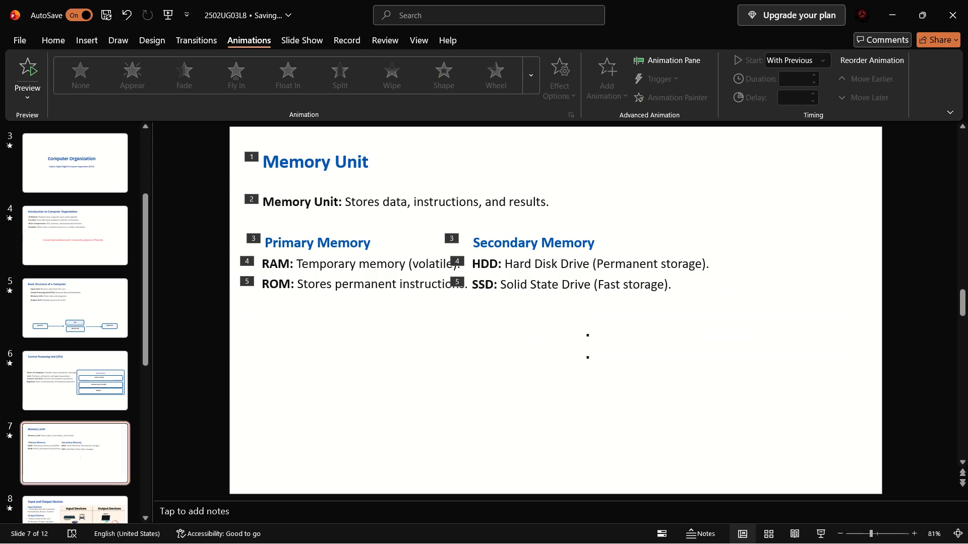
click(63, 496)
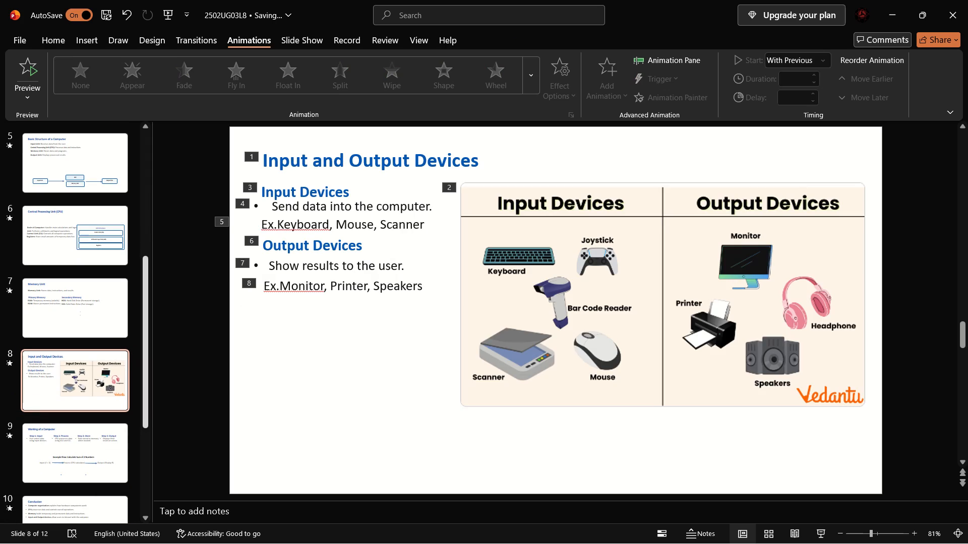
click(53, 443)
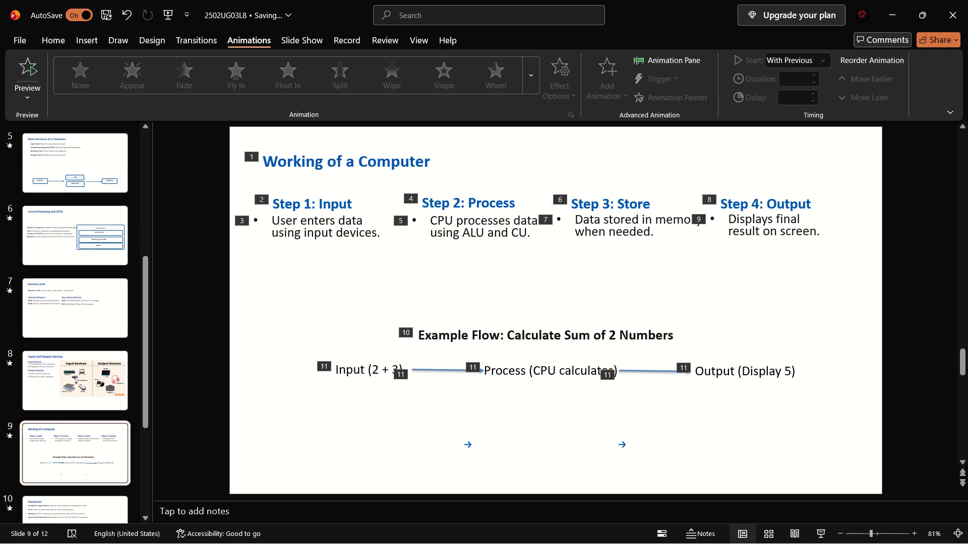
click(87, 450)
click(47, 499)
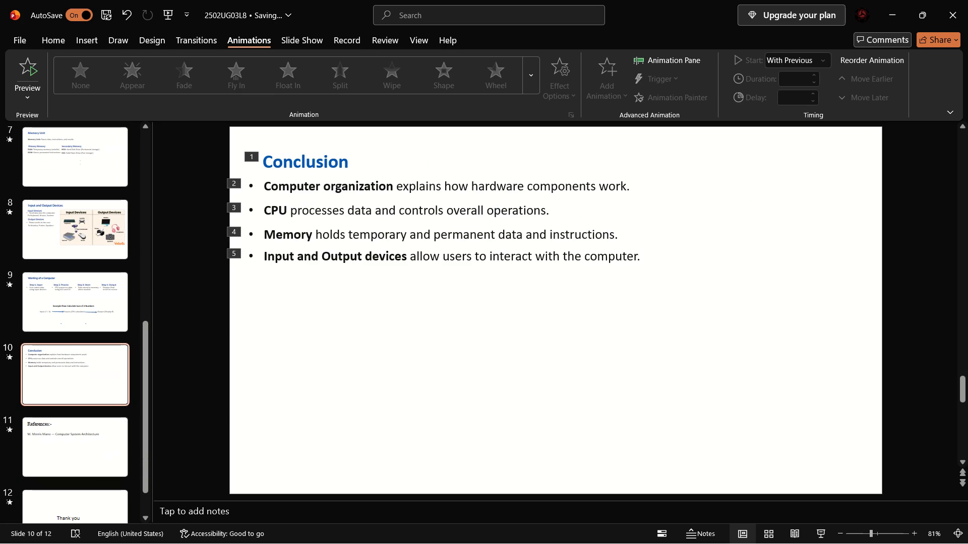
click(85, 430)
click(95, 466)
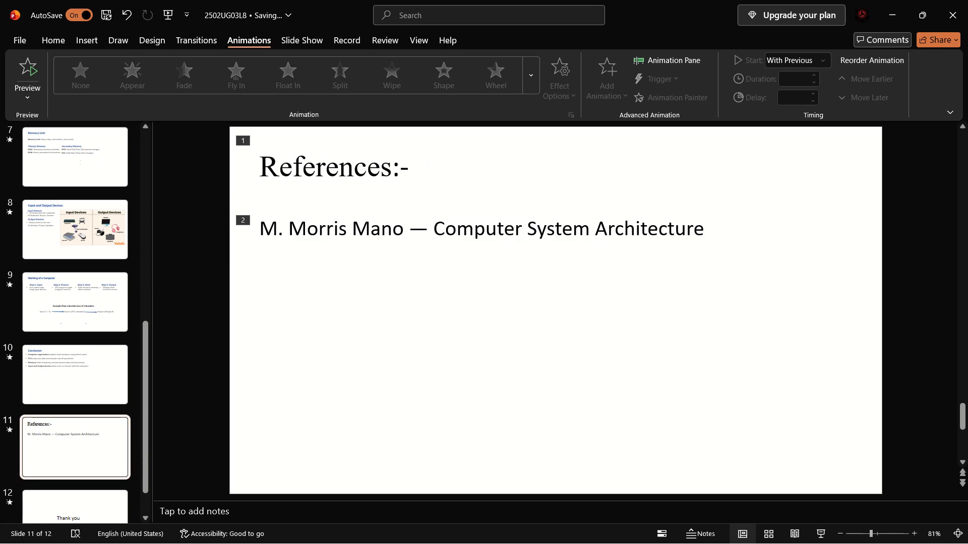
click(75, 504)
scroll(114, 312, up, 7)
scroll(114, 312, down, 5)
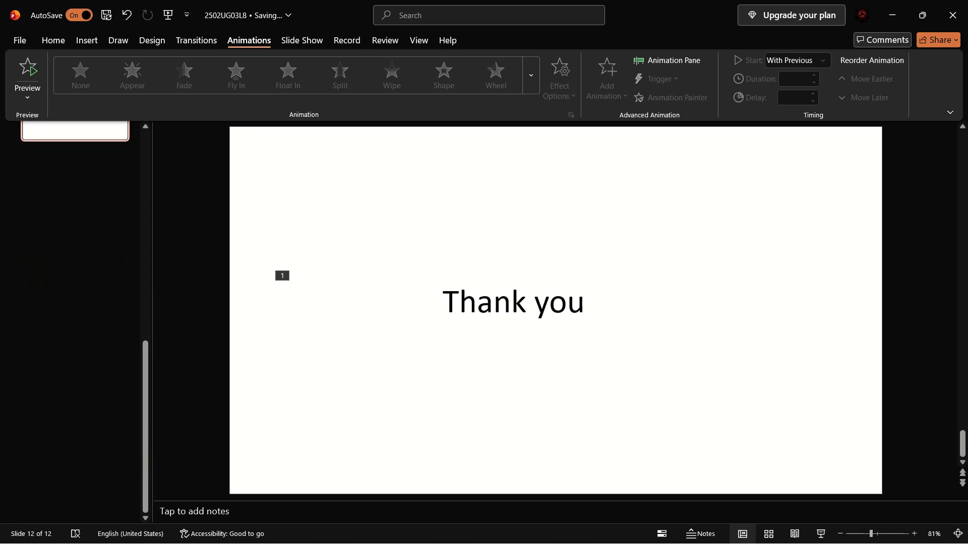
scroll(114, 312, down, 5)
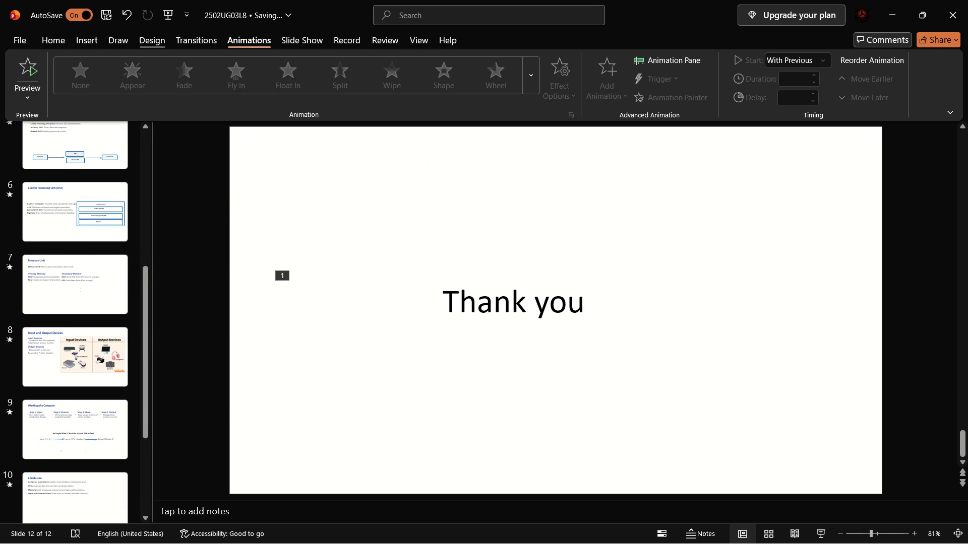
Apply the dark design theme with the purple-pink gradient preview from the Thank you slide.
click(141, 40)
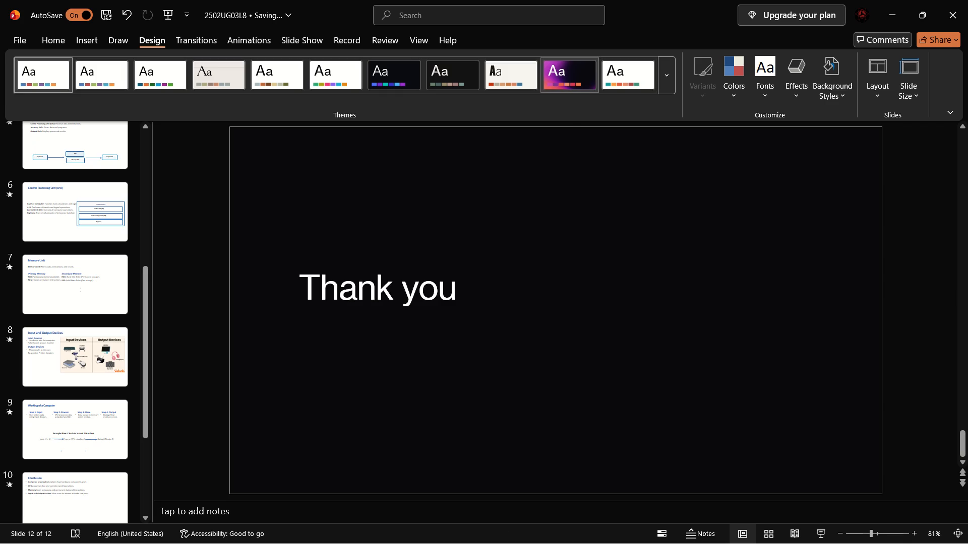
click(568, 85)
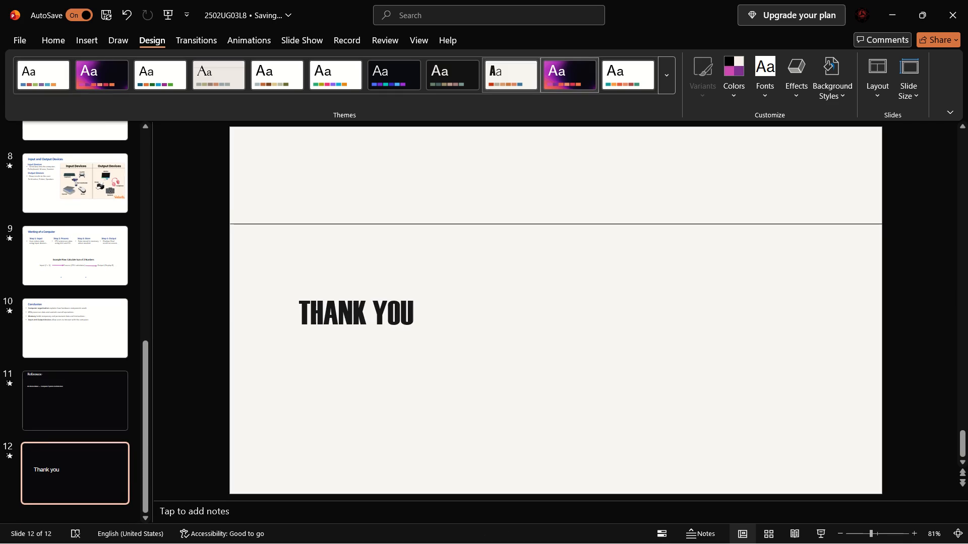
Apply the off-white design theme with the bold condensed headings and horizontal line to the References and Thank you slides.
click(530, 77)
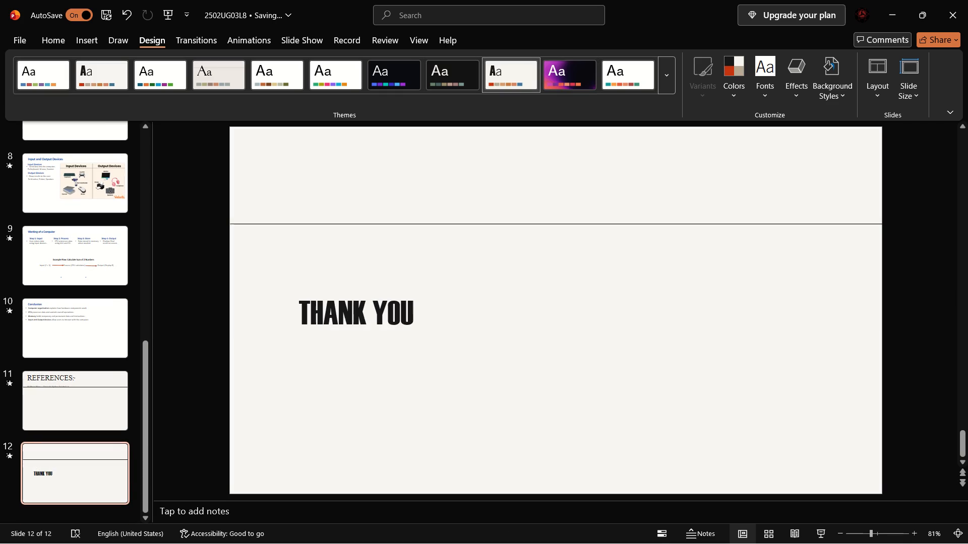
Apply the plain white Office theme with the Aptos fonts to the References and Thank you slides.
click(92, 381)
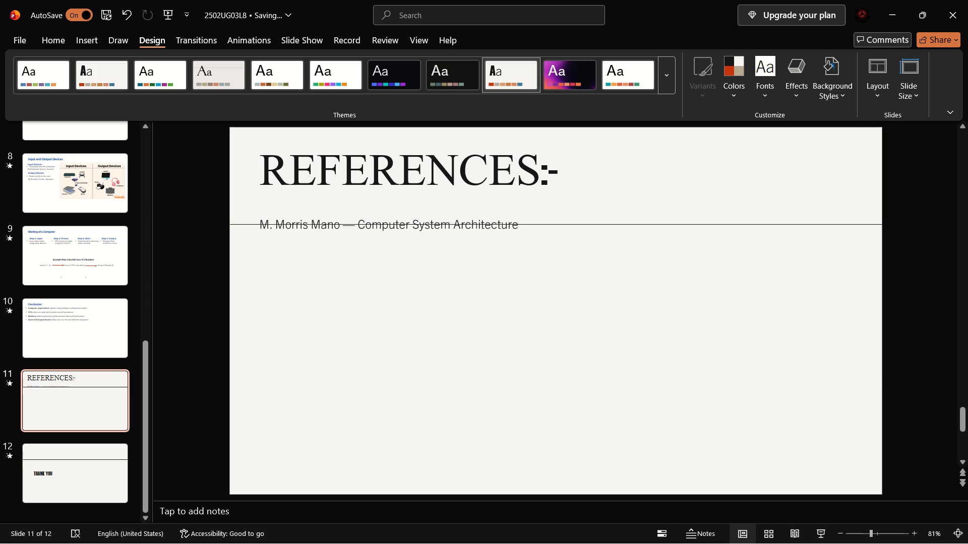
click(167, 70)
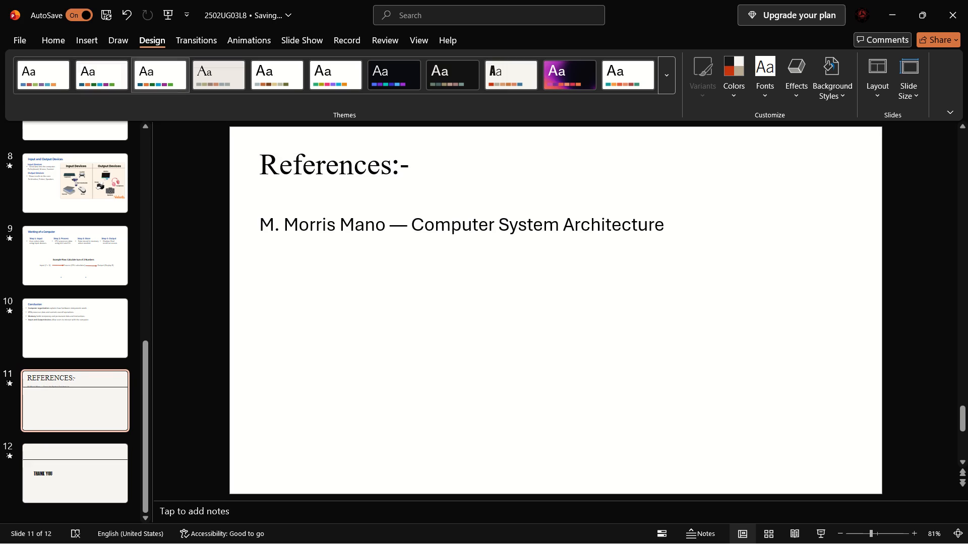
Narrow the Thank you text box on slide 12 and move it to the centre of the slide.
click(90, 455)
click(339, 325)
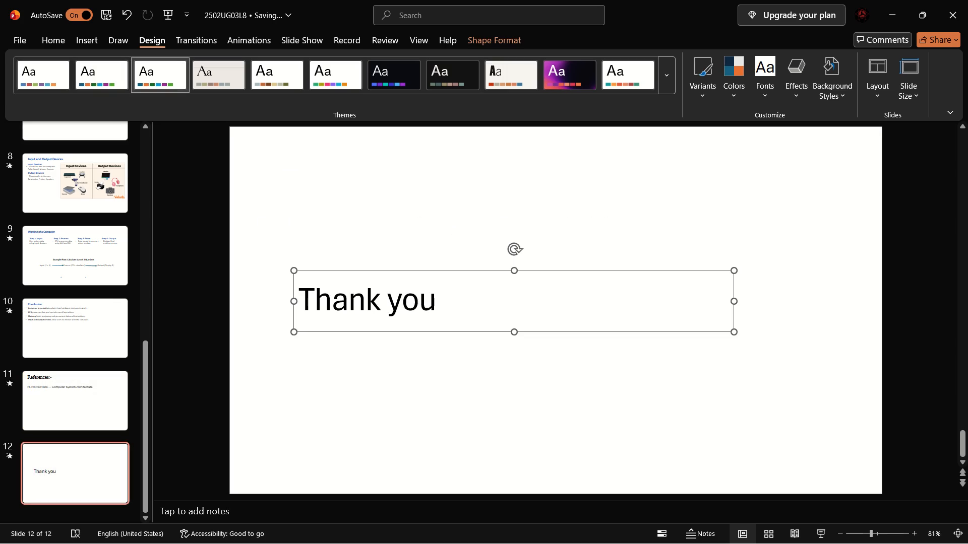
drag(389, 267, 463, 270)
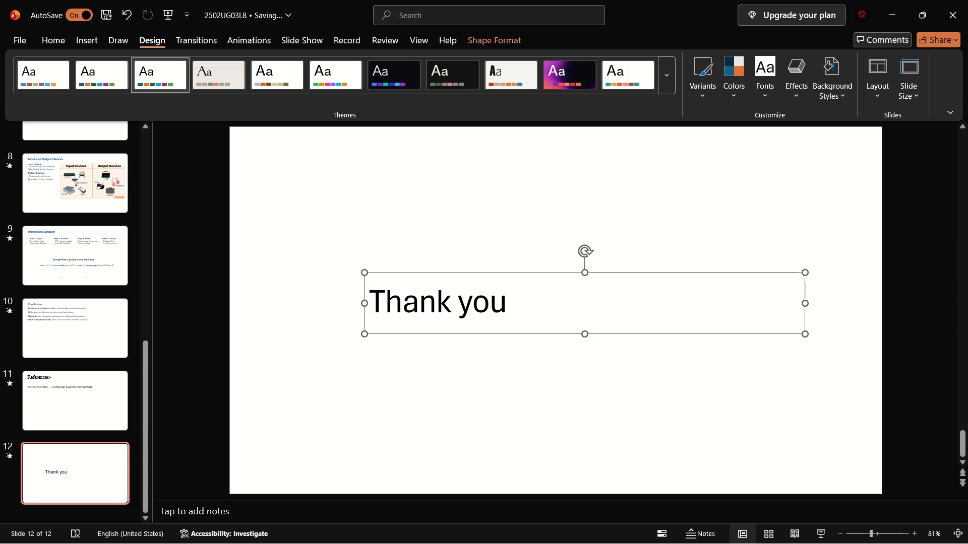
drag(815, 301, 805, 302)
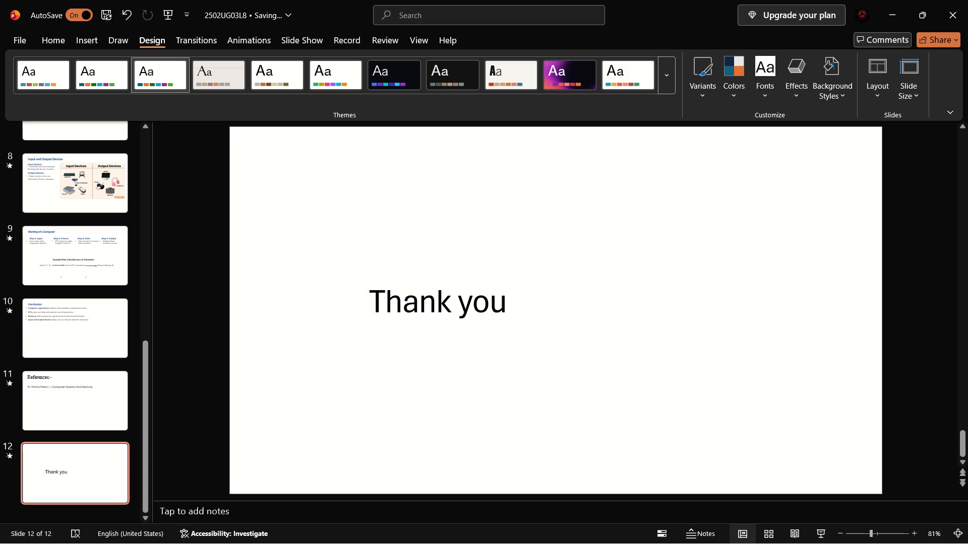
click(754, 306)
click(617, 282)
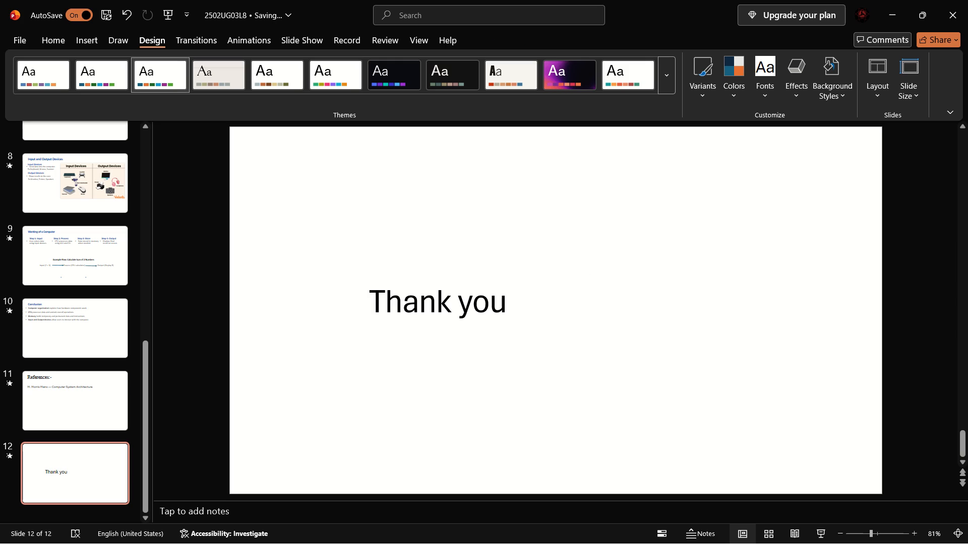
double_click(505, 289)
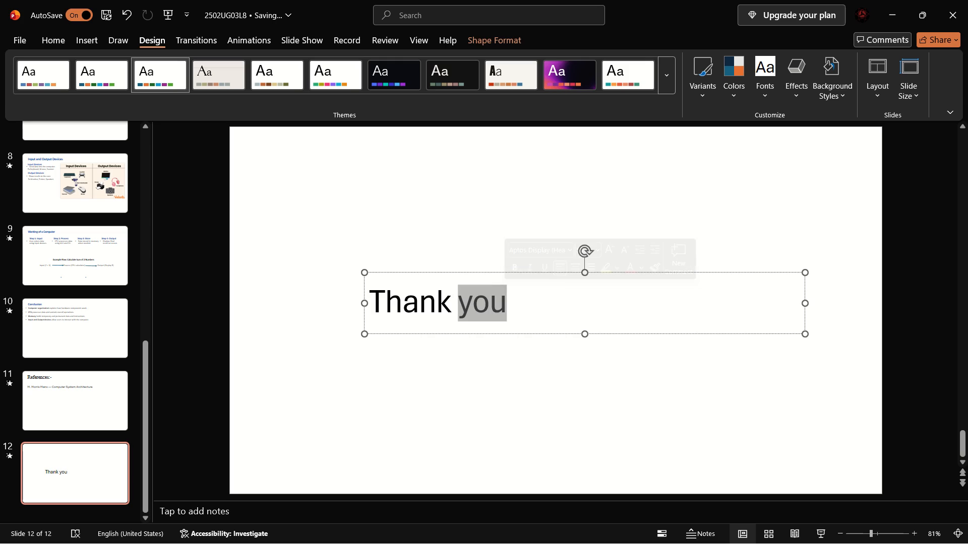
drag(802, 303, 613, 310)
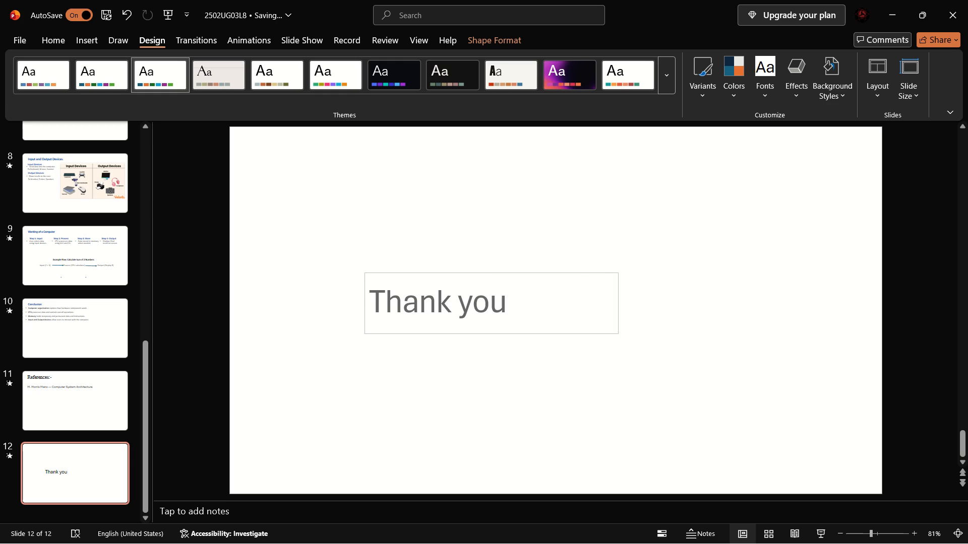
drag(613, 310, 609, 310)
drag(550, 269, 596, 267)
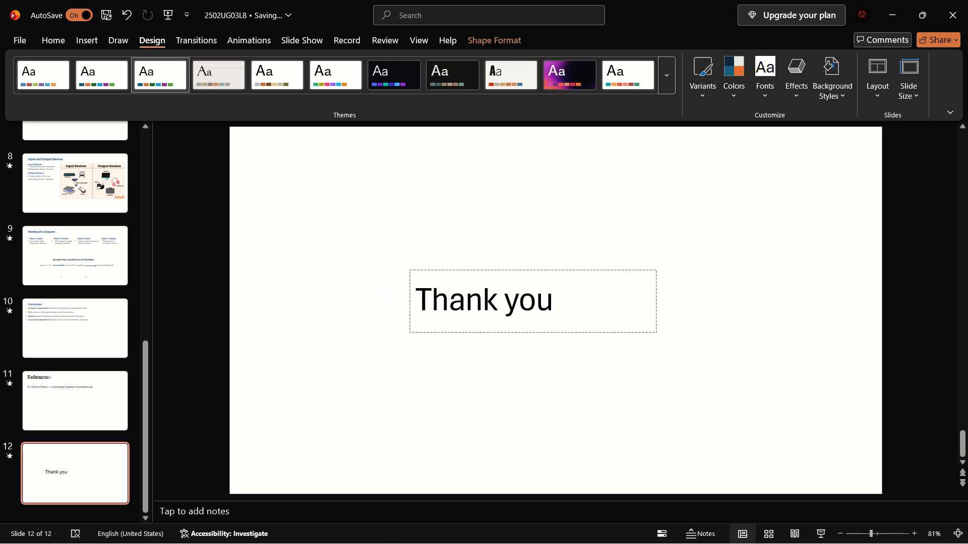
drag(596, 267, 665, 268)
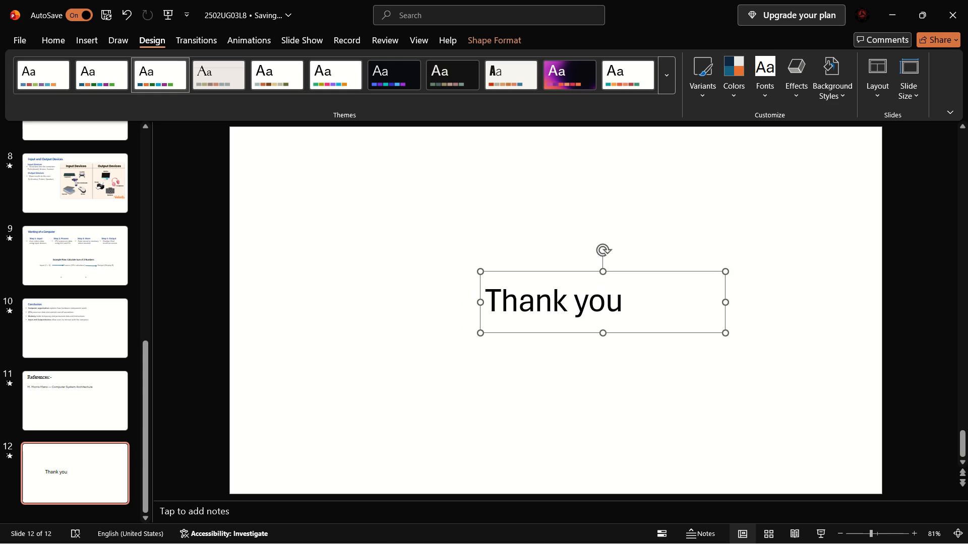
click(398, 287)
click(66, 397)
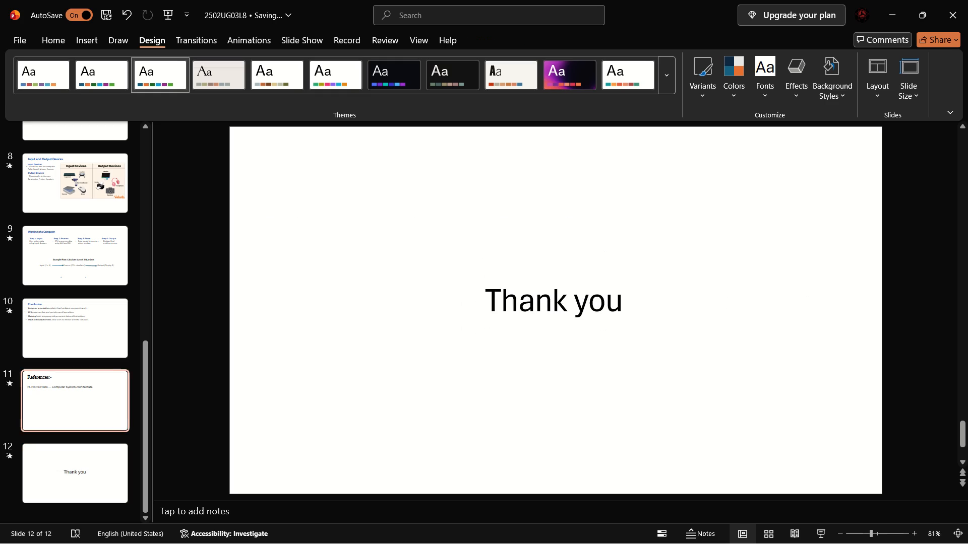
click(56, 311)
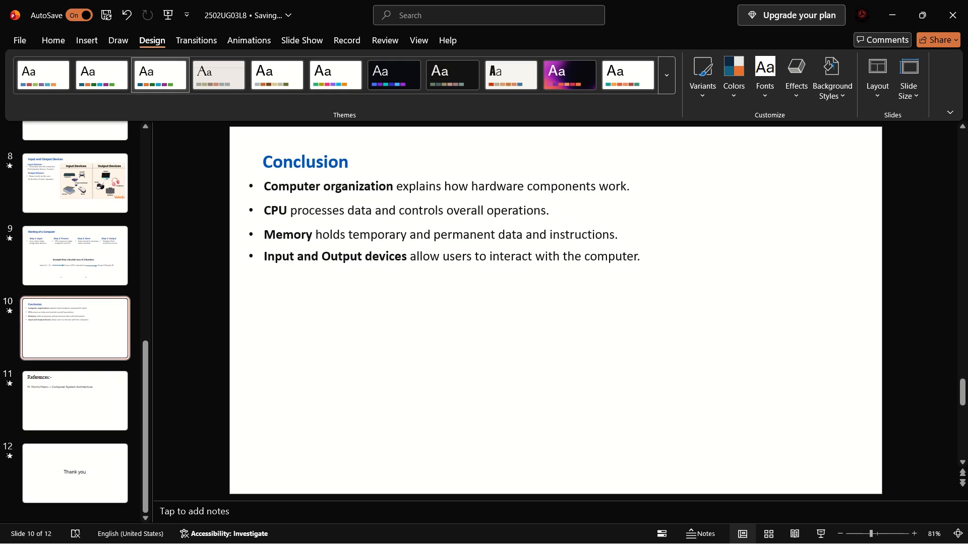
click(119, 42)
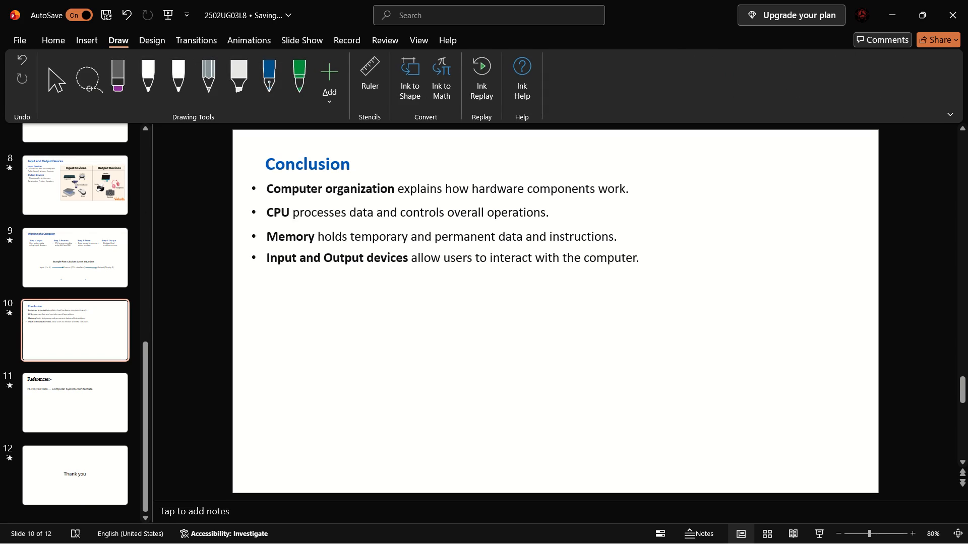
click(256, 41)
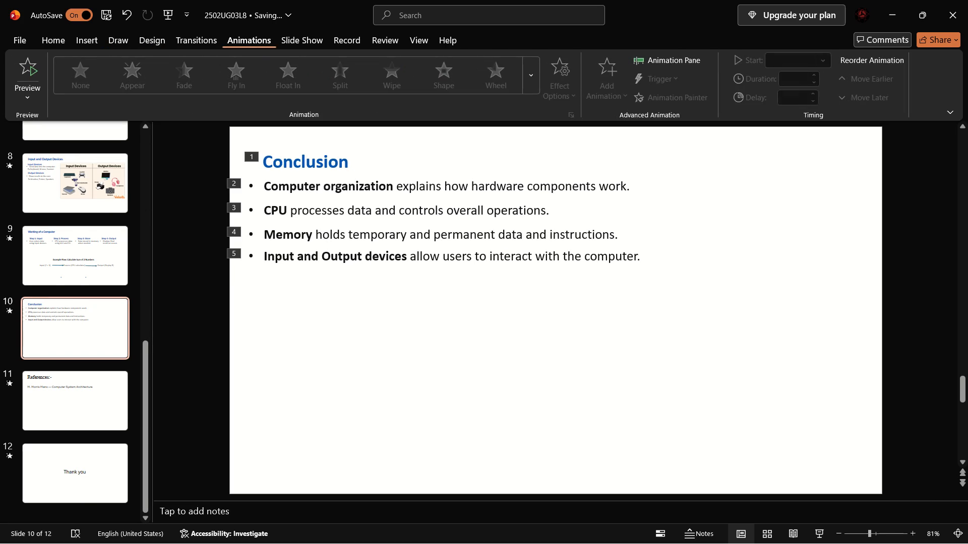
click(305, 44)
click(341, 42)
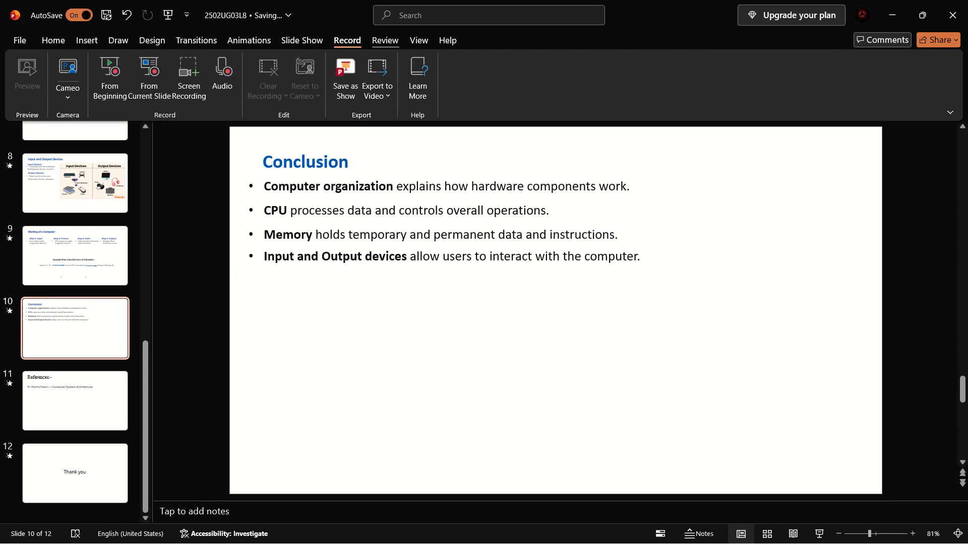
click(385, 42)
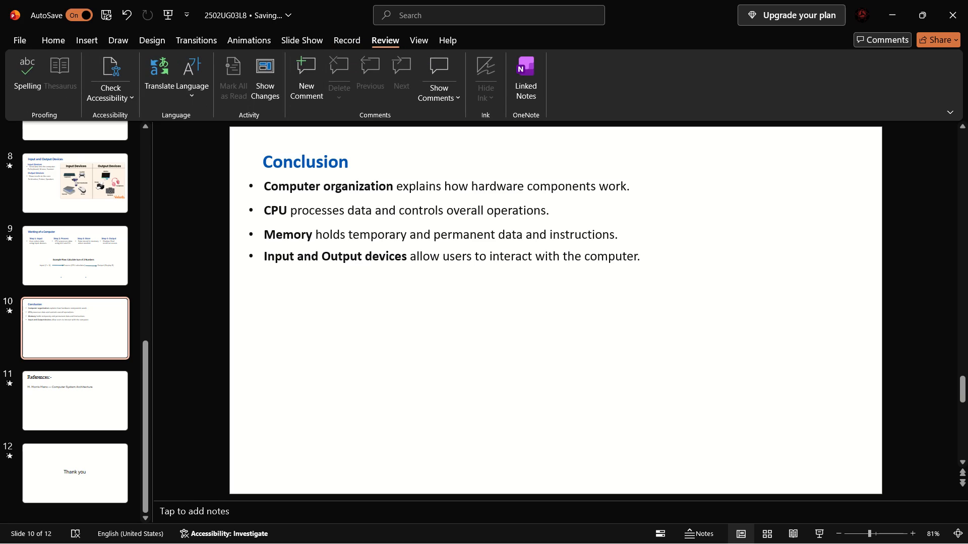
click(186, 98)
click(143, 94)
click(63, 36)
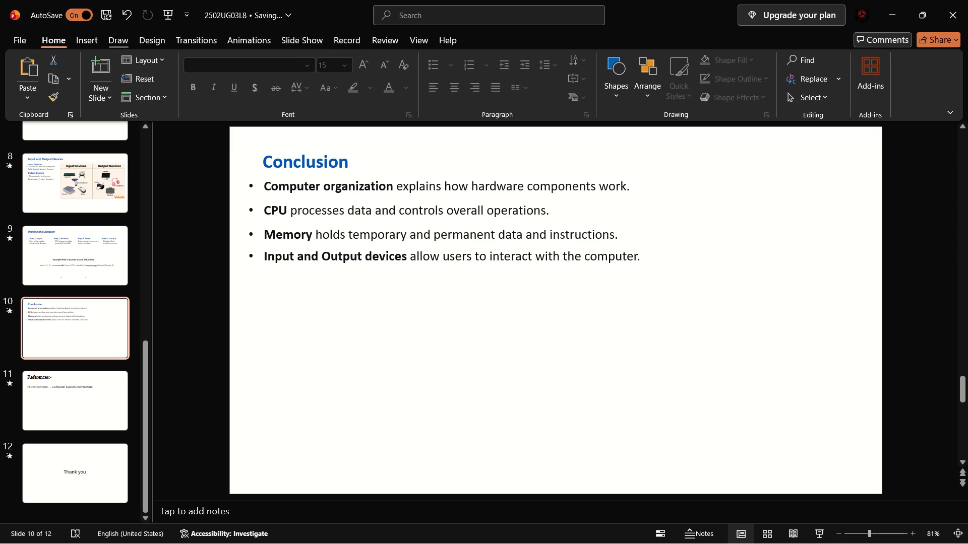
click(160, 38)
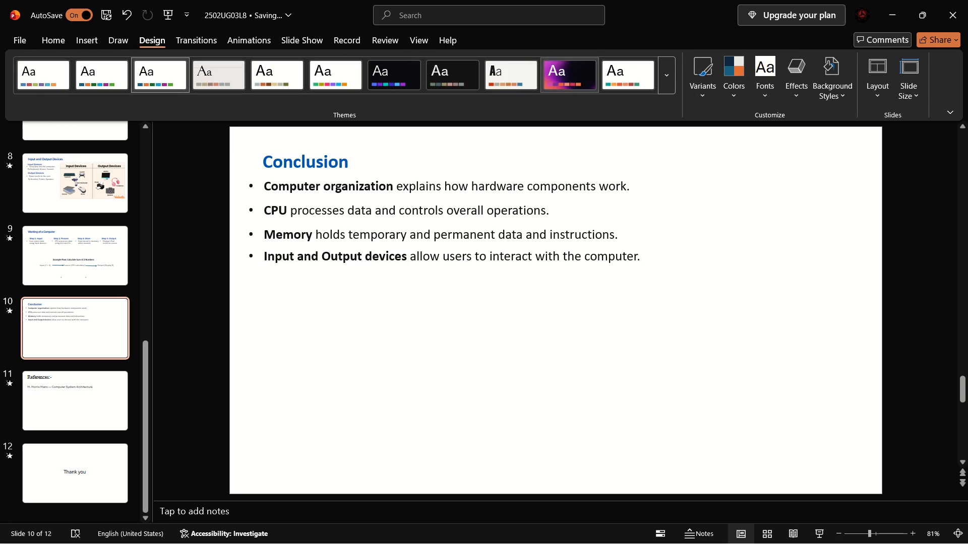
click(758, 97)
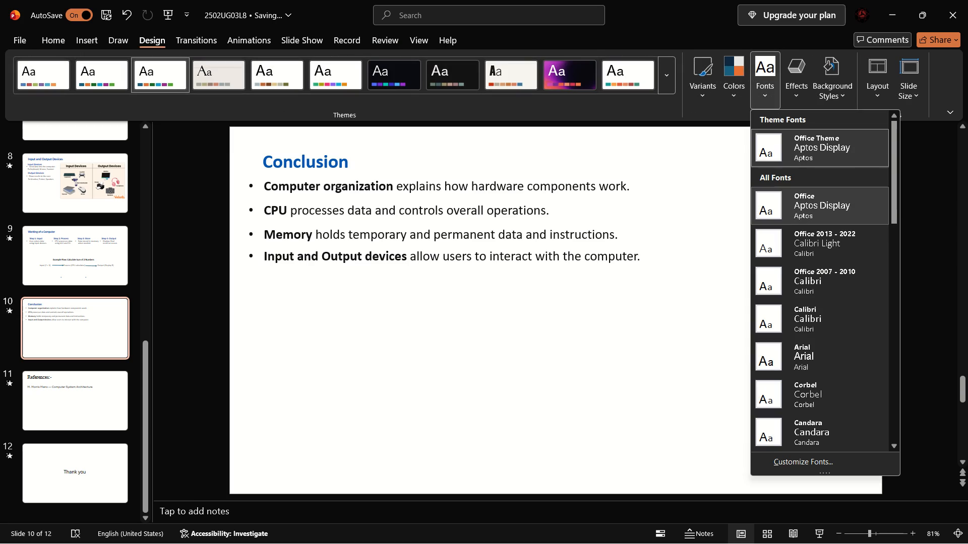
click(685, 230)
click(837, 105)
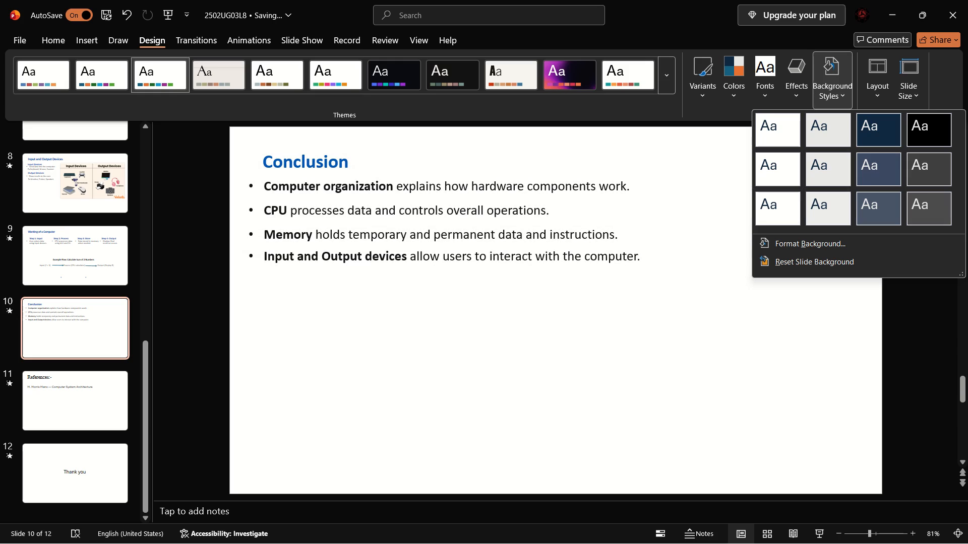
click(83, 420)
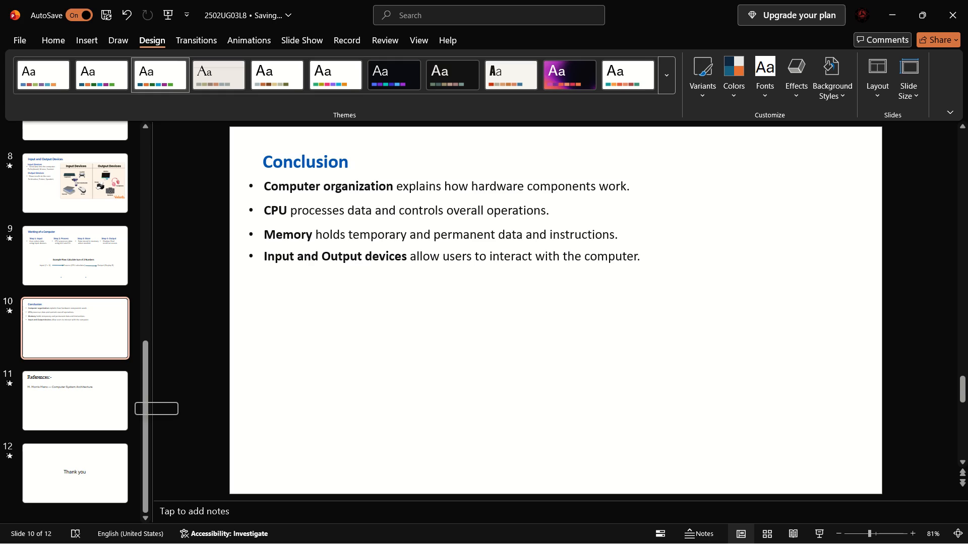
Examine the References and Working of a Computer slides, the university cover slide and the evaluation criteria slide.
click(65, 393)
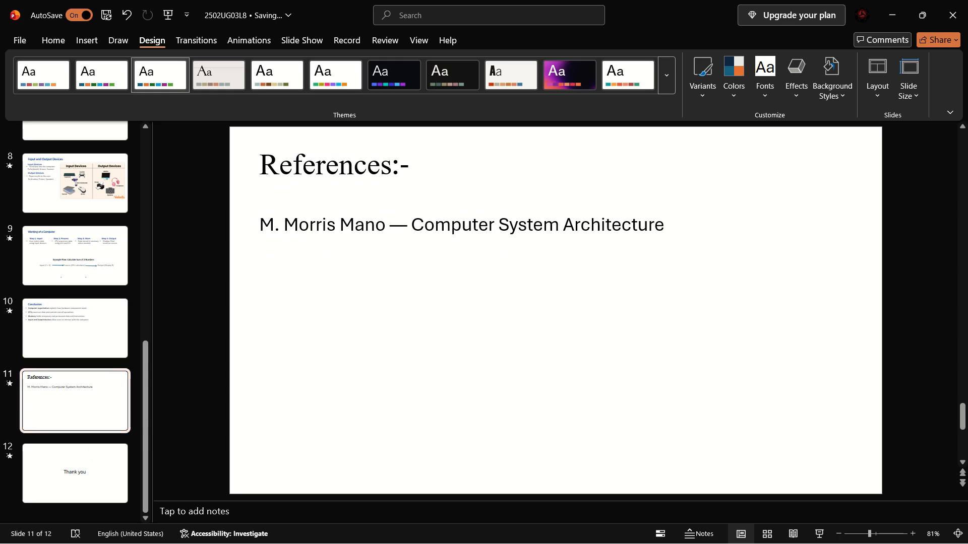
click(89, 272)
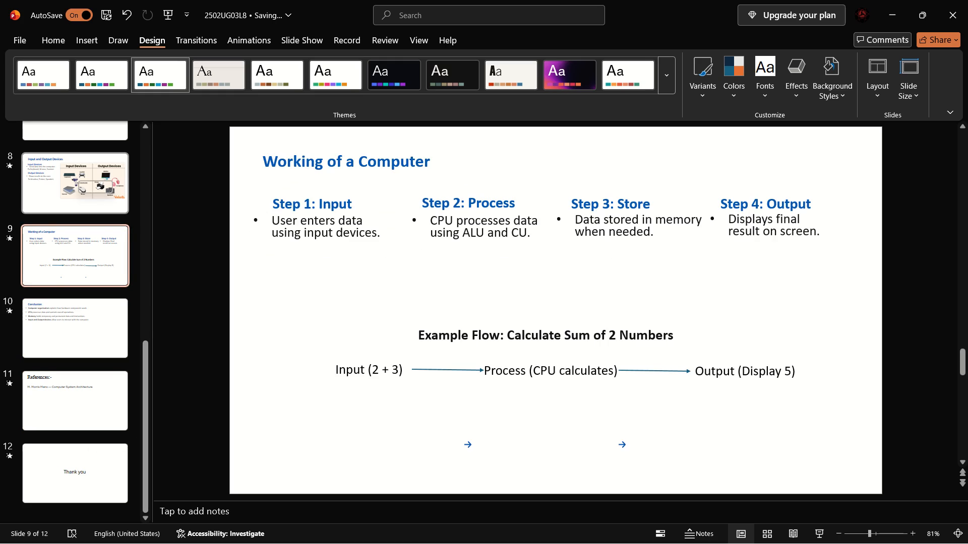
scroll(78, 171, up, 3)
scroll(78, 171, down, 15)
drag(146, 344, 157, 160)
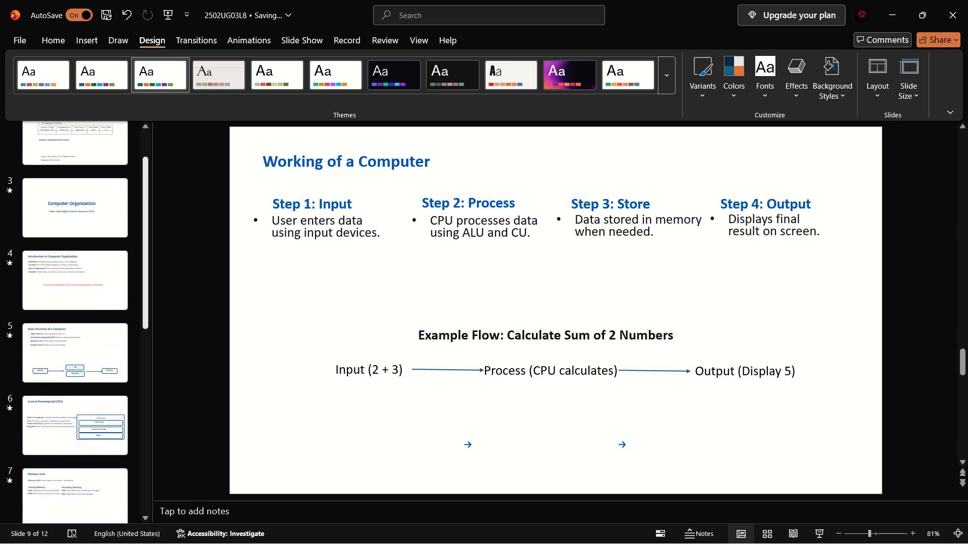
drag(157, 160, 175, 119)
click(77, 183)
click(58, 226)
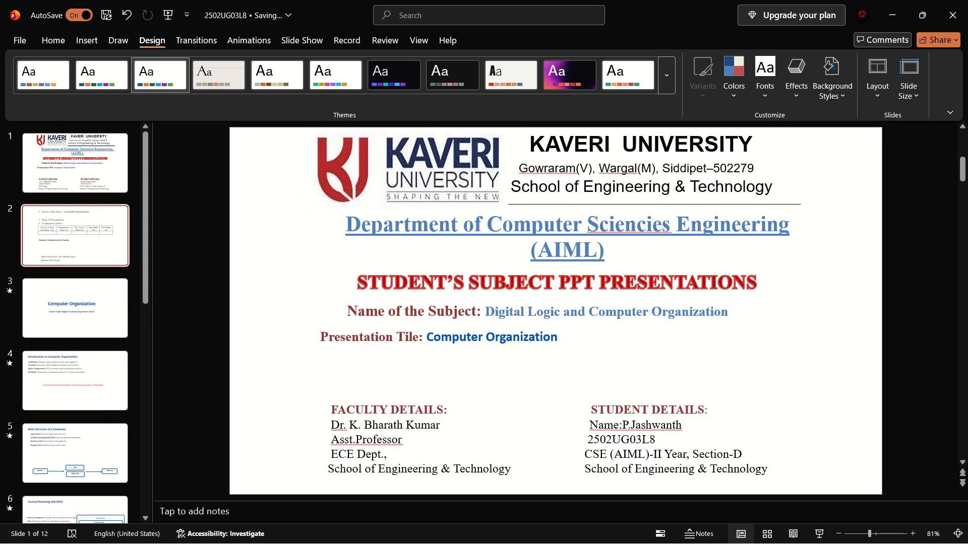
drag(22, 268, 27, 277)
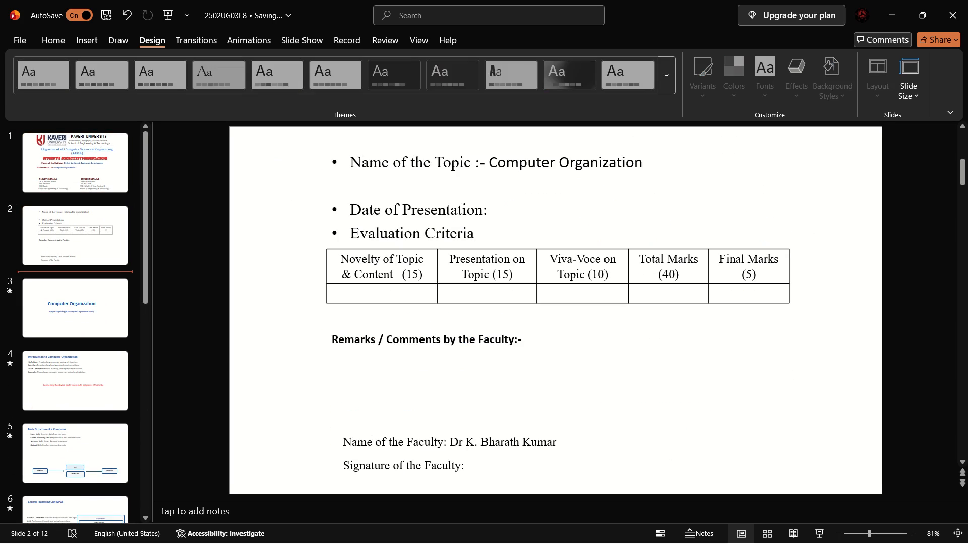
drag(27, 277, 28, 277)
Insert an extra space between the words Computer and Organization in the title on slide 3.
click(39, 287)
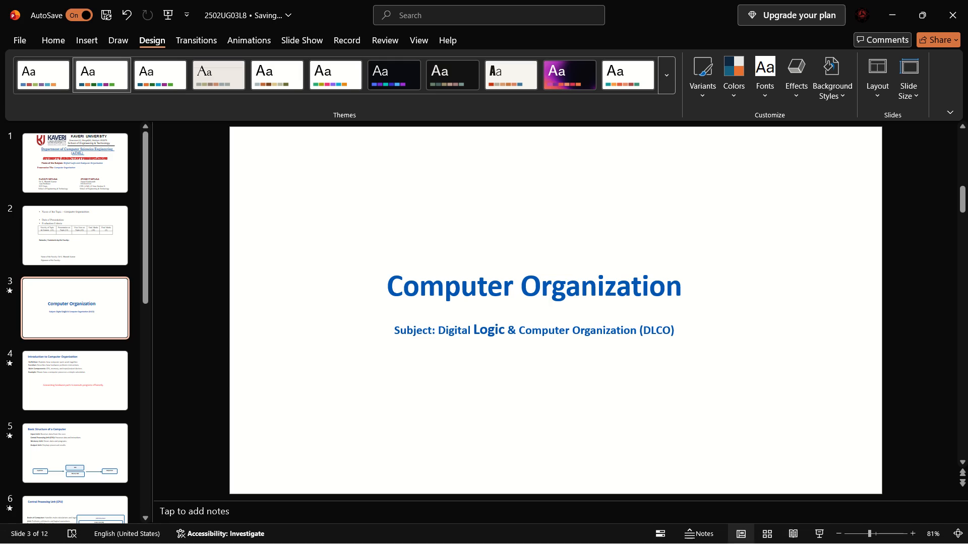
click(527, 302)
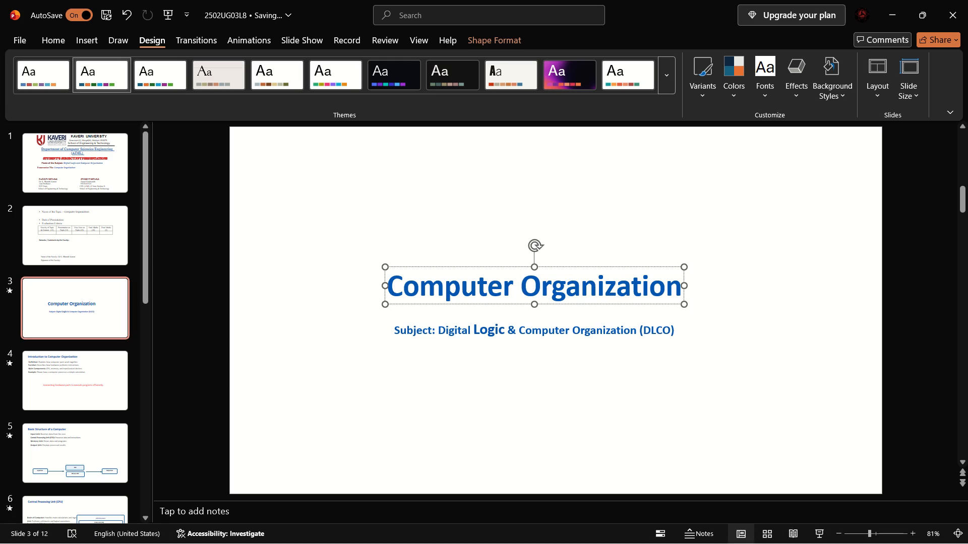
key(space)
click(288, 478)
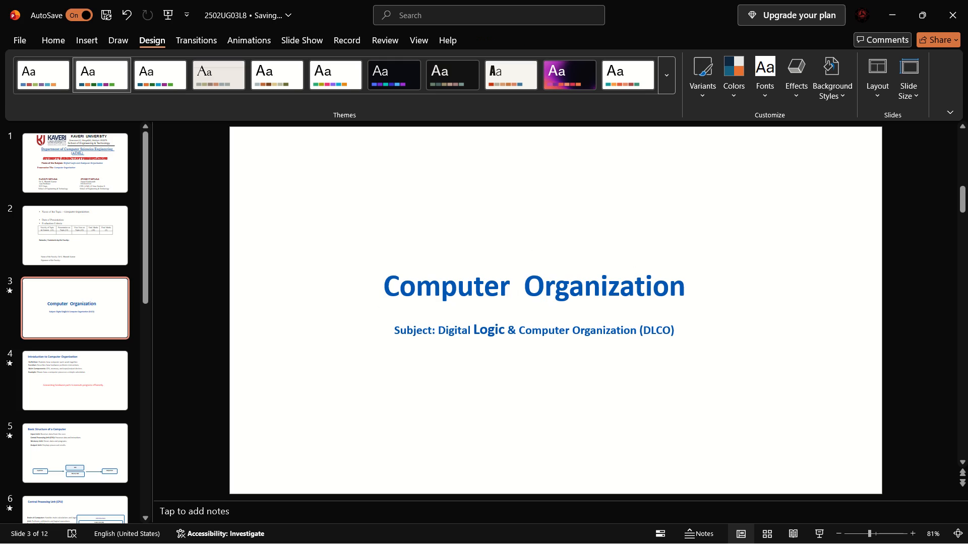
Examine the evaluation criteria slide, the university cover slide and the Input and Output Devices slide.
click(81, 238)
click(90, 168)
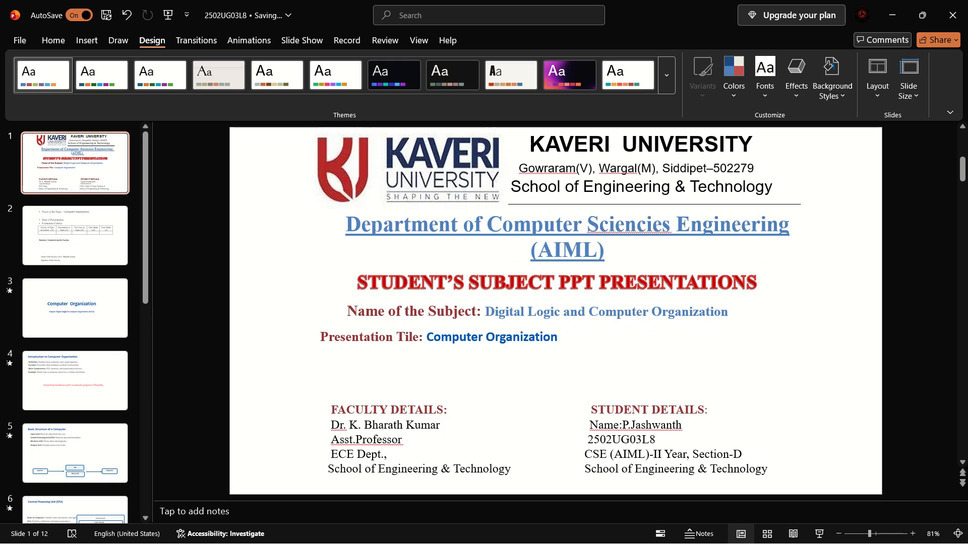
click(106, 235)
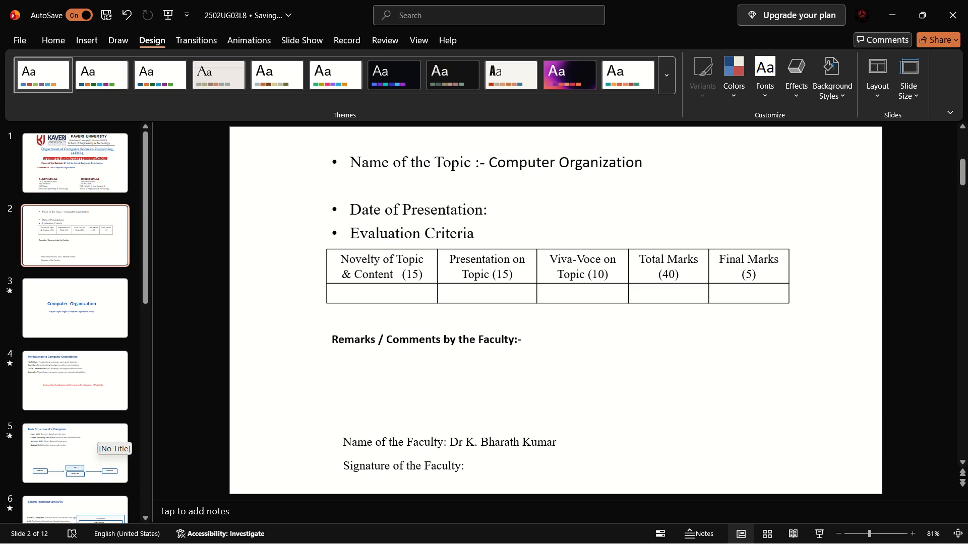
drag(142, 306, 146, 467)
click(96, 439)
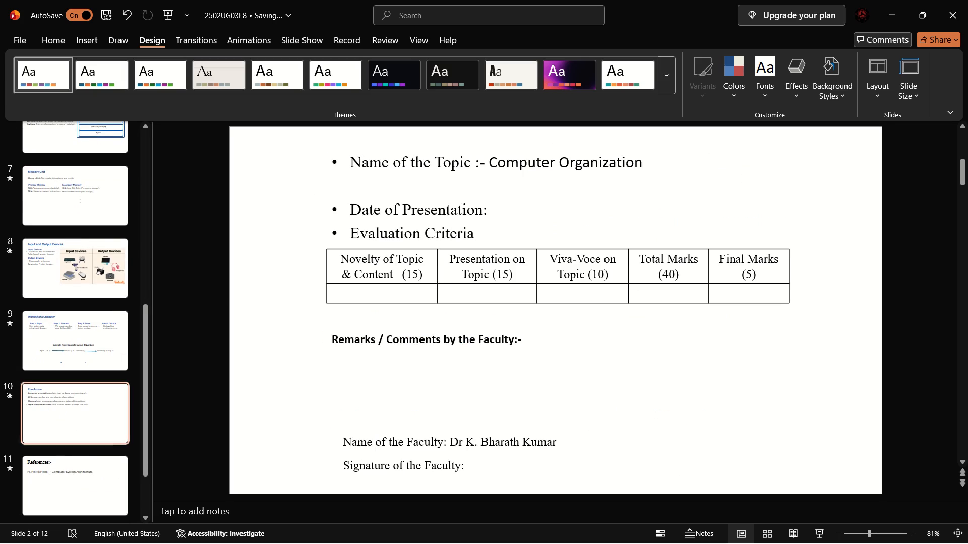
click(101, 305)
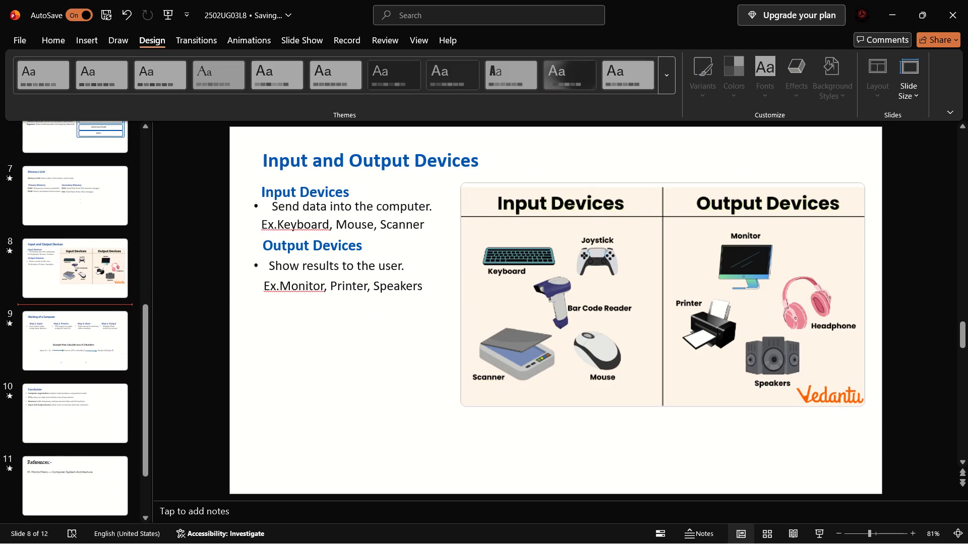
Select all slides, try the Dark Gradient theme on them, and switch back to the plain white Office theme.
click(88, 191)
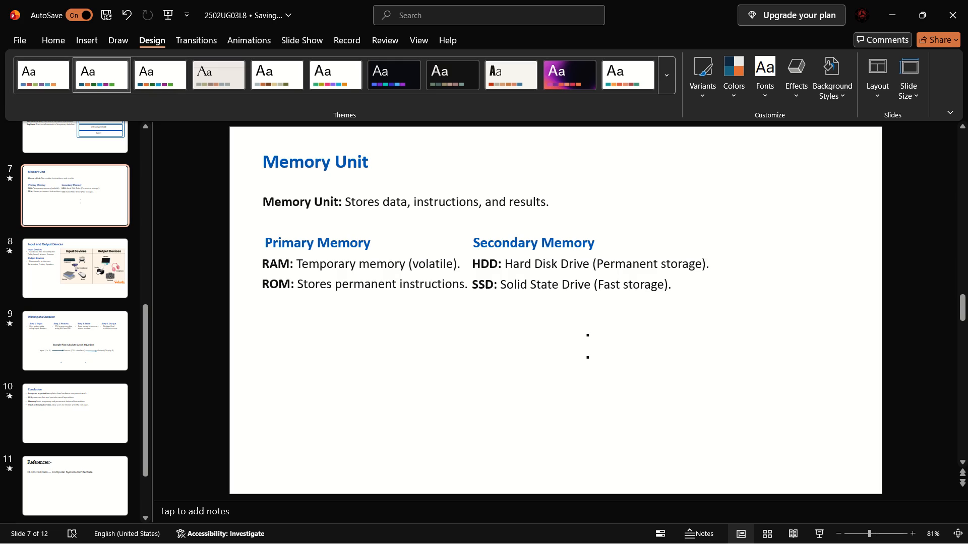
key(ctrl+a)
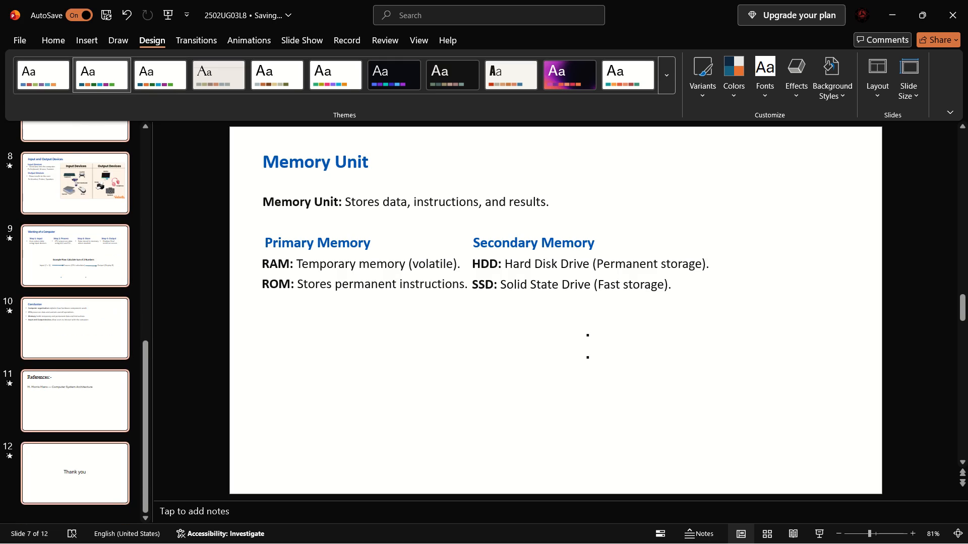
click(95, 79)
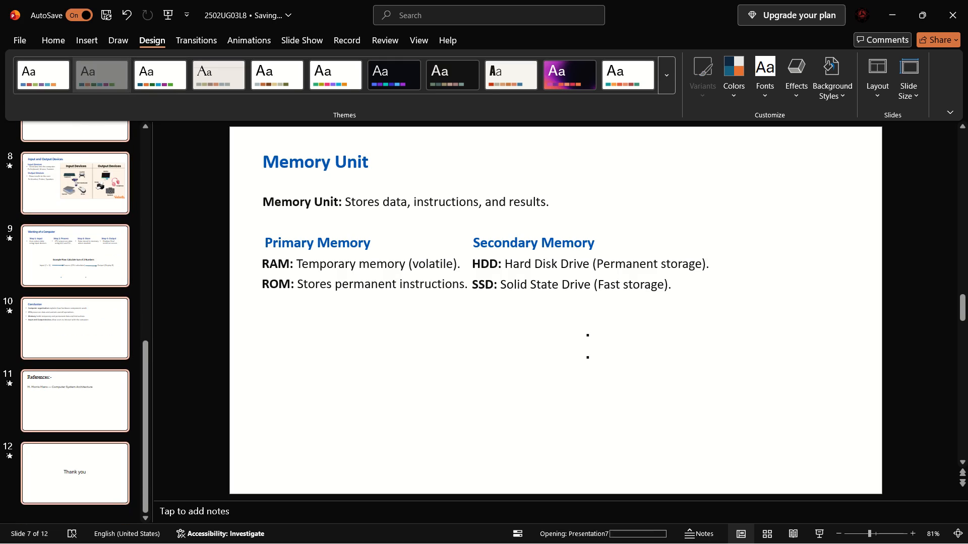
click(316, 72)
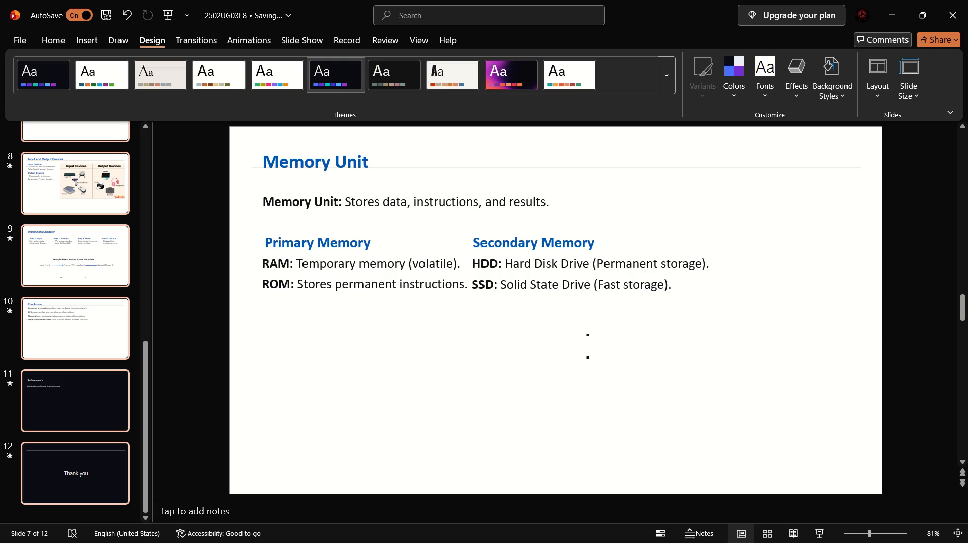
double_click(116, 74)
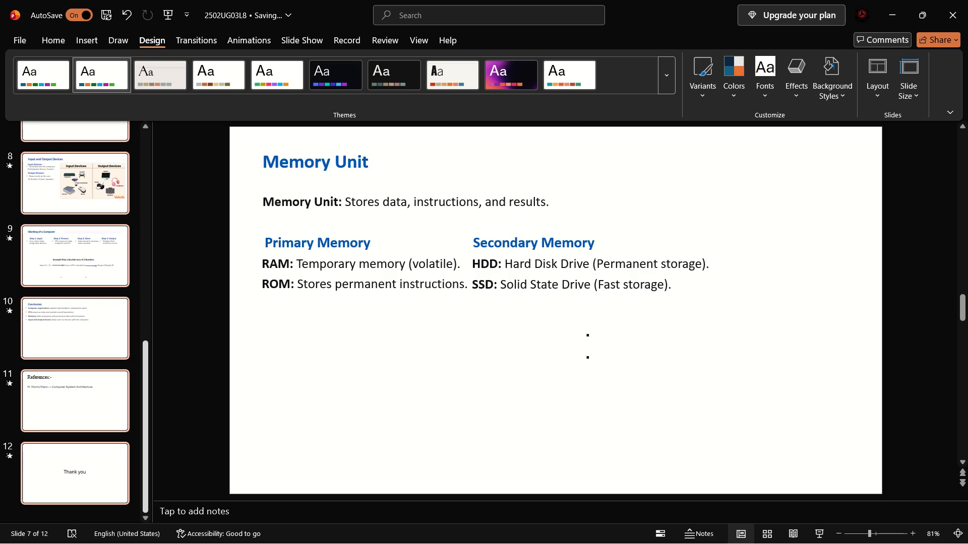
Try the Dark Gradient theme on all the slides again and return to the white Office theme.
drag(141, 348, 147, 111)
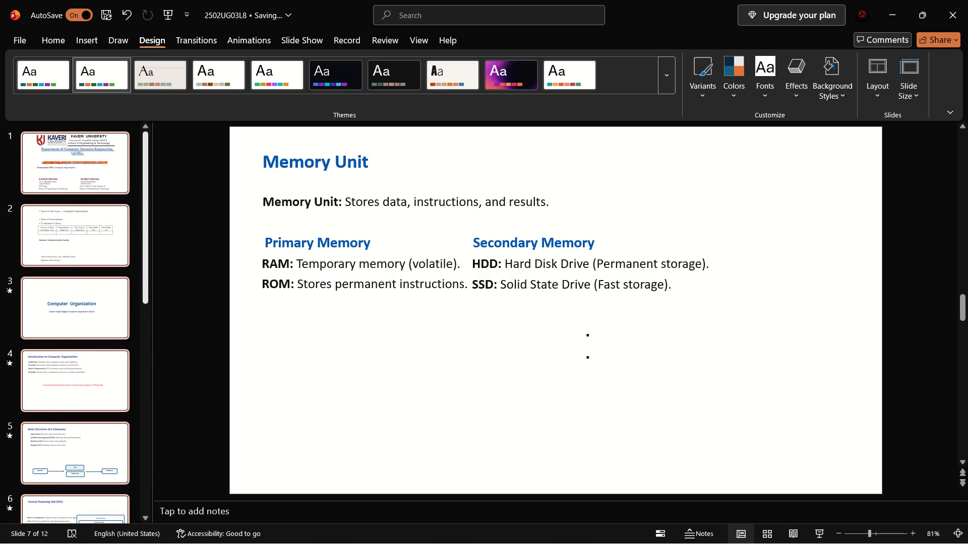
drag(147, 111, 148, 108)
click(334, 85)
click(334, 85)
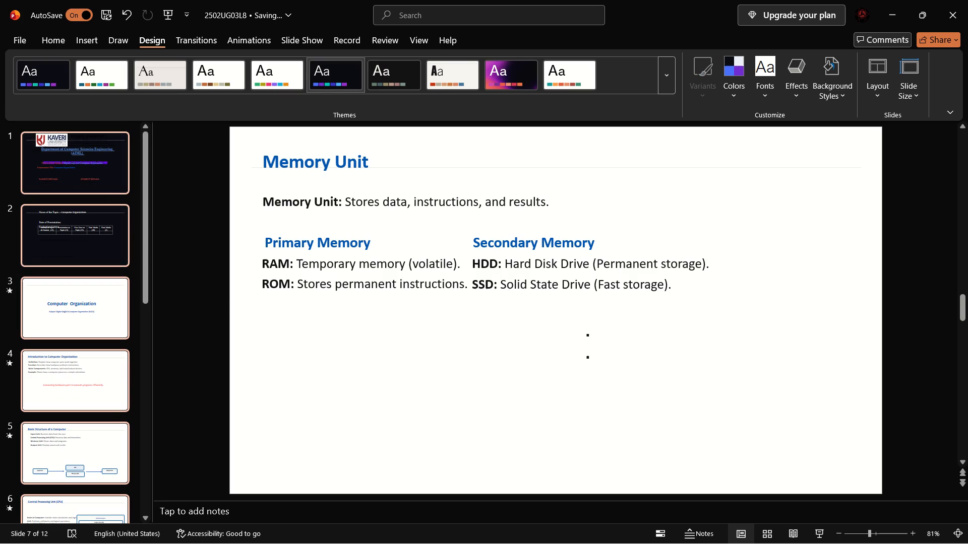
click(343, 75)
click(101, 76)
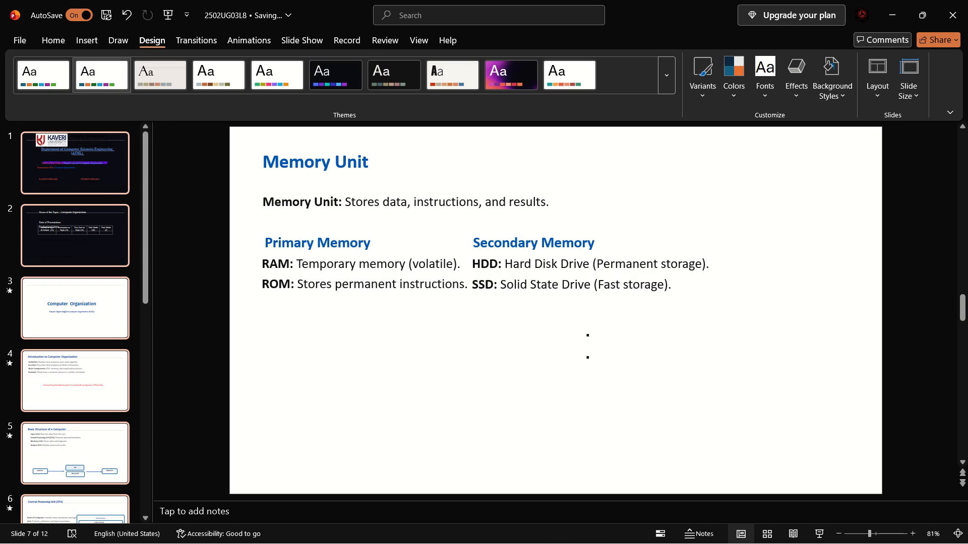
Apply the Dark Gradient theme to the presentation, starting from the Computer Organization title slide.
click(99, 328)
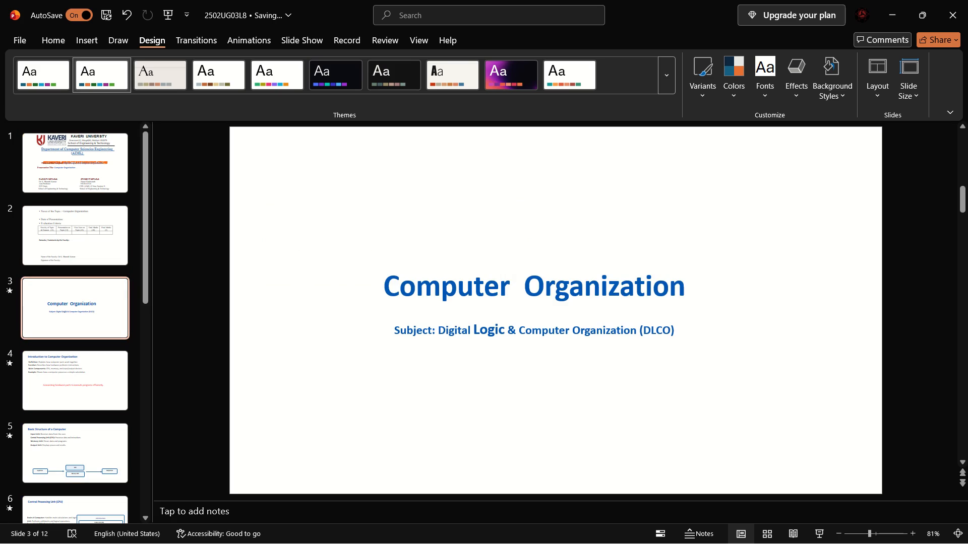
click(326, 88)
click(322, 84)
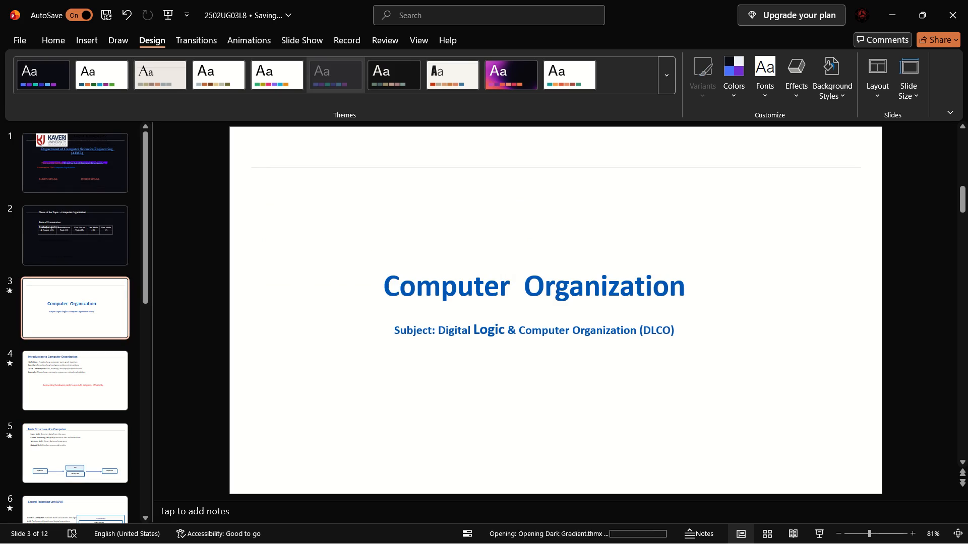
double_click(300, 165)
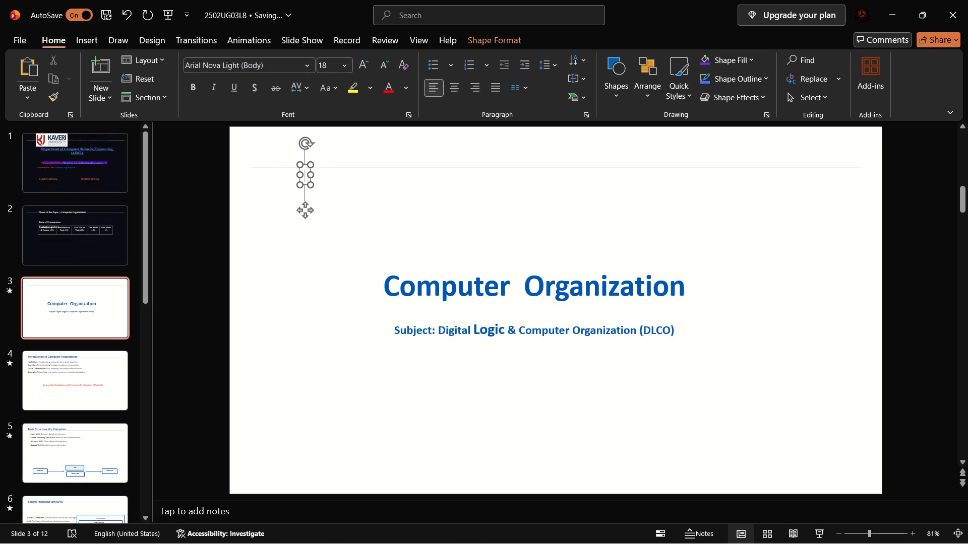
drag(310, 273, 237, 356)
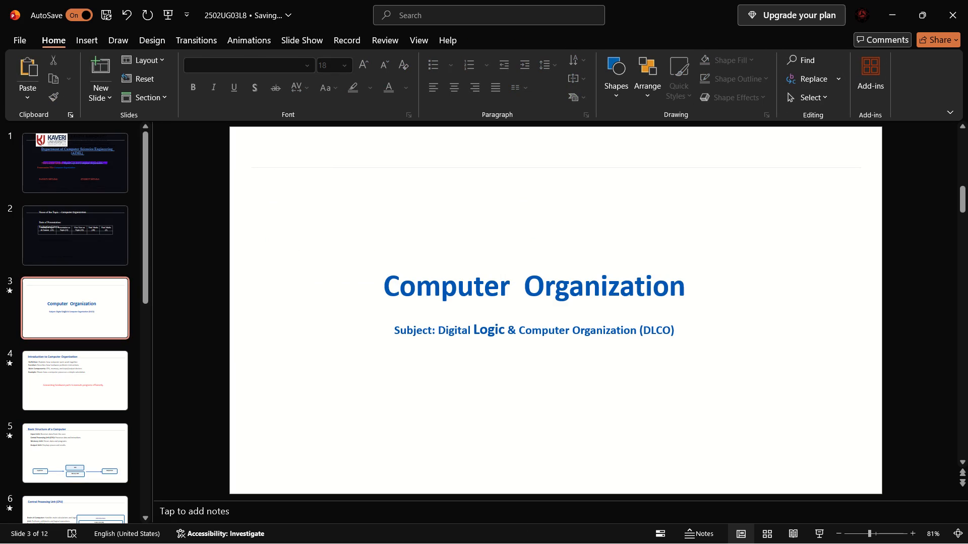
drag(242, 447, 353, 438)
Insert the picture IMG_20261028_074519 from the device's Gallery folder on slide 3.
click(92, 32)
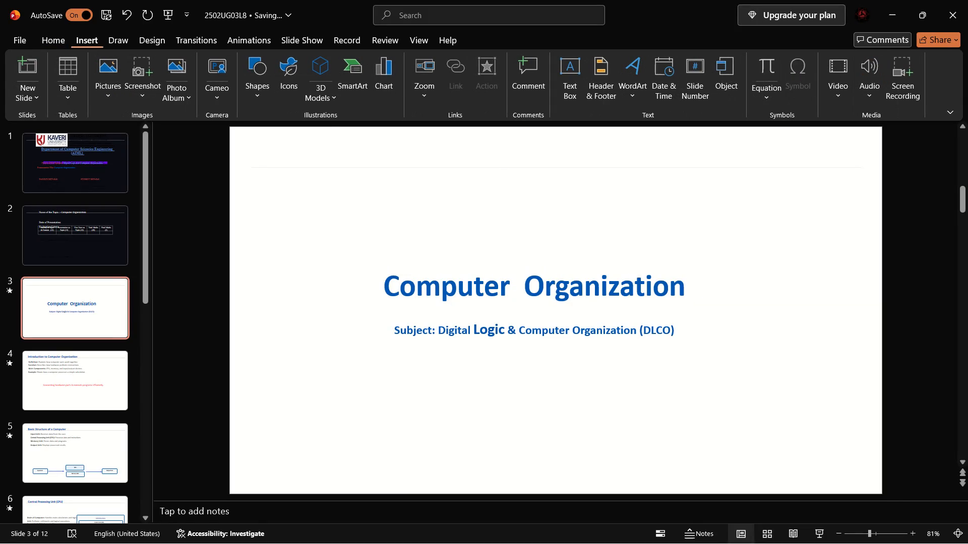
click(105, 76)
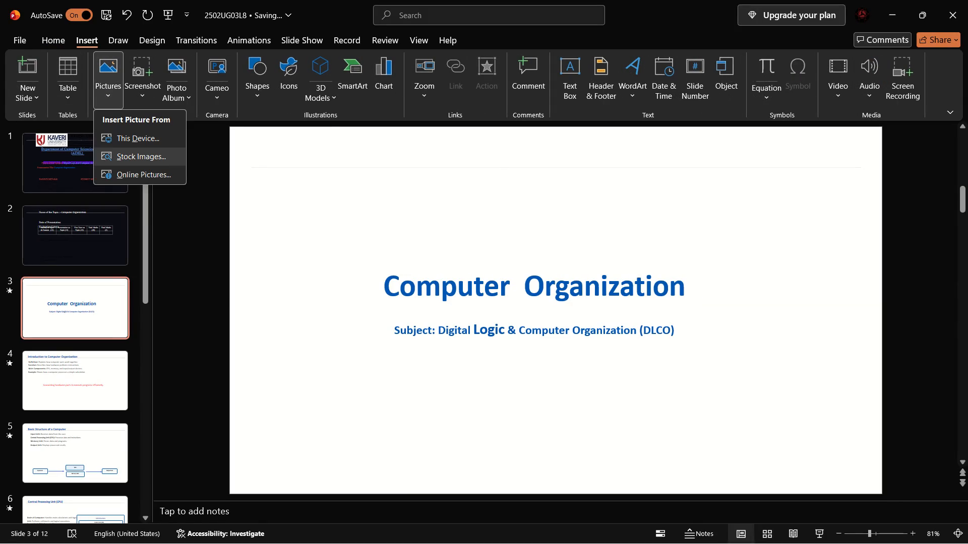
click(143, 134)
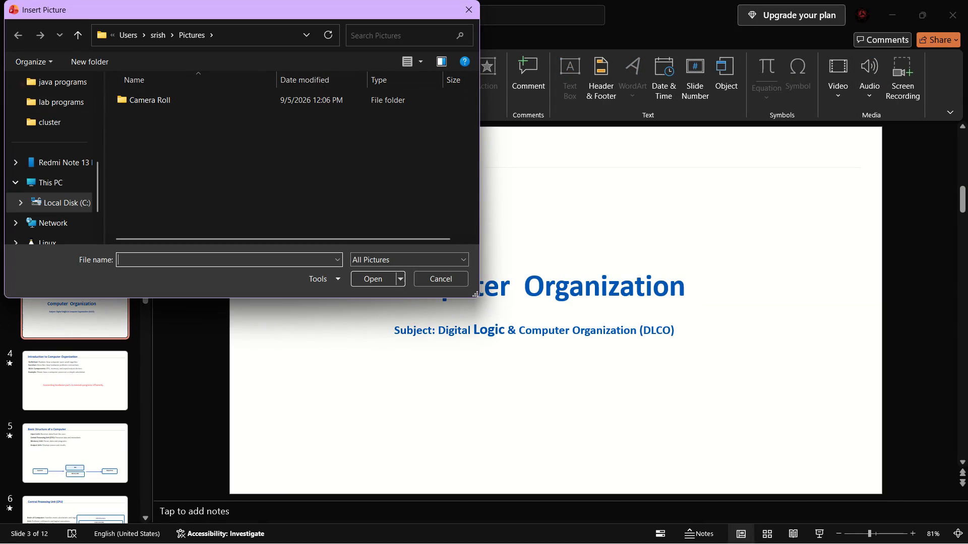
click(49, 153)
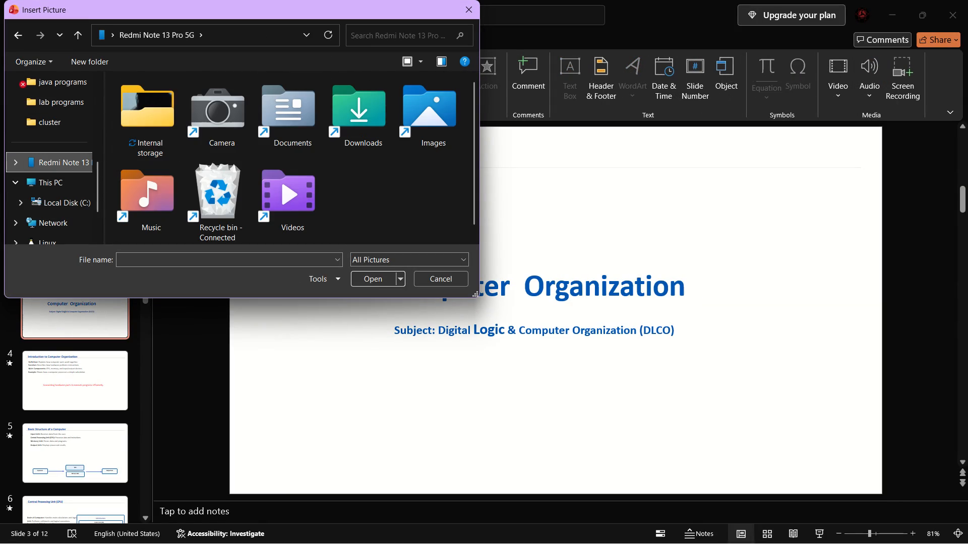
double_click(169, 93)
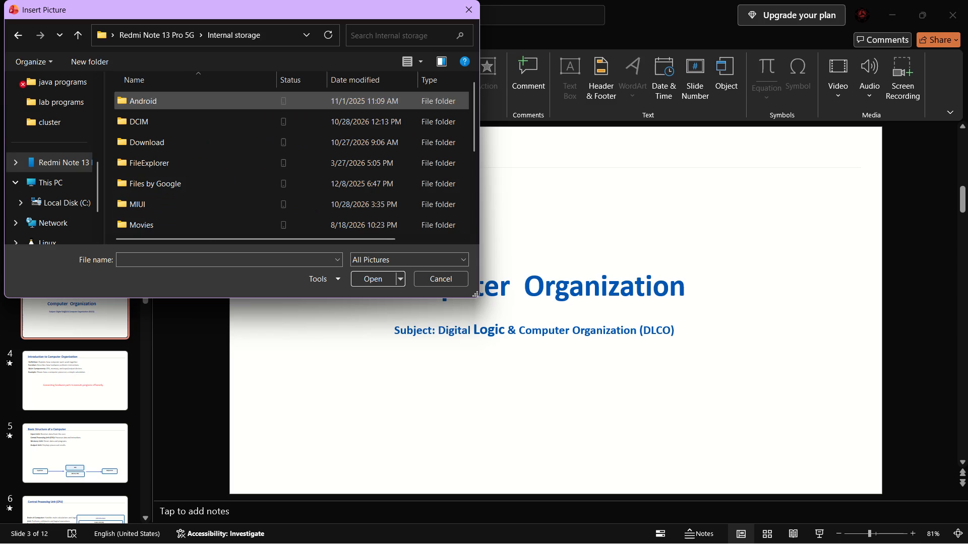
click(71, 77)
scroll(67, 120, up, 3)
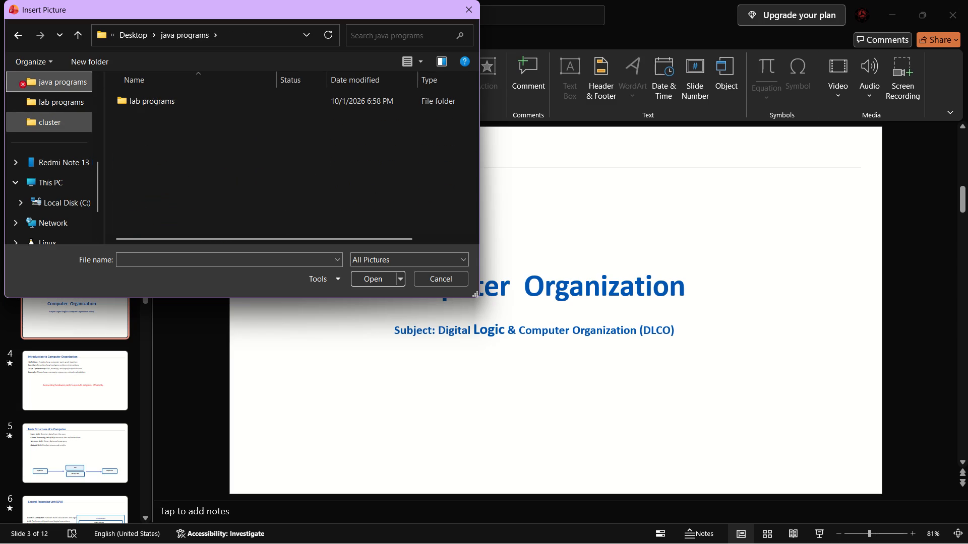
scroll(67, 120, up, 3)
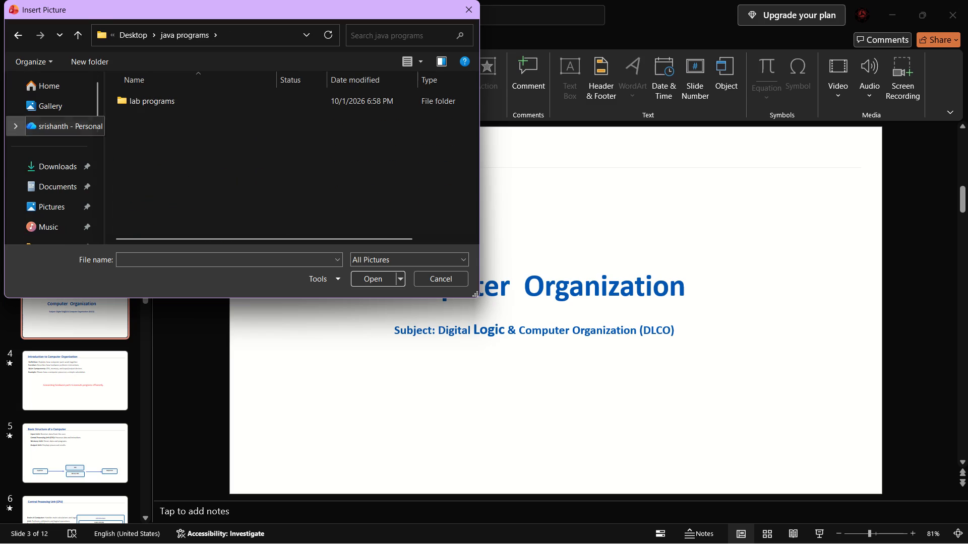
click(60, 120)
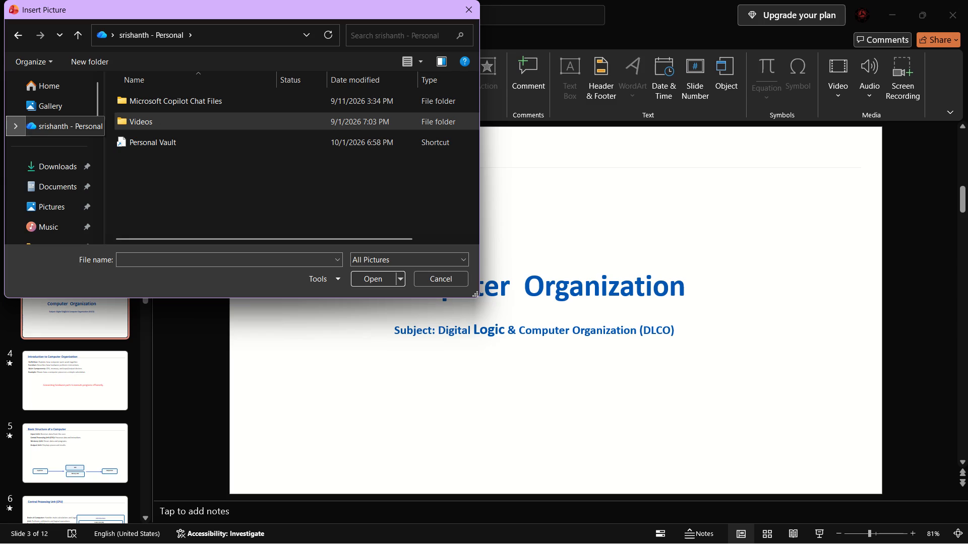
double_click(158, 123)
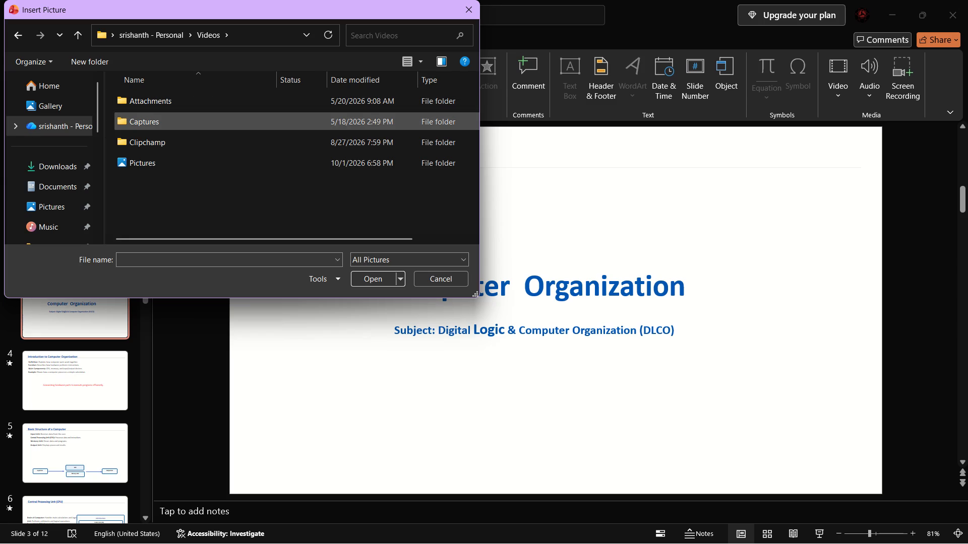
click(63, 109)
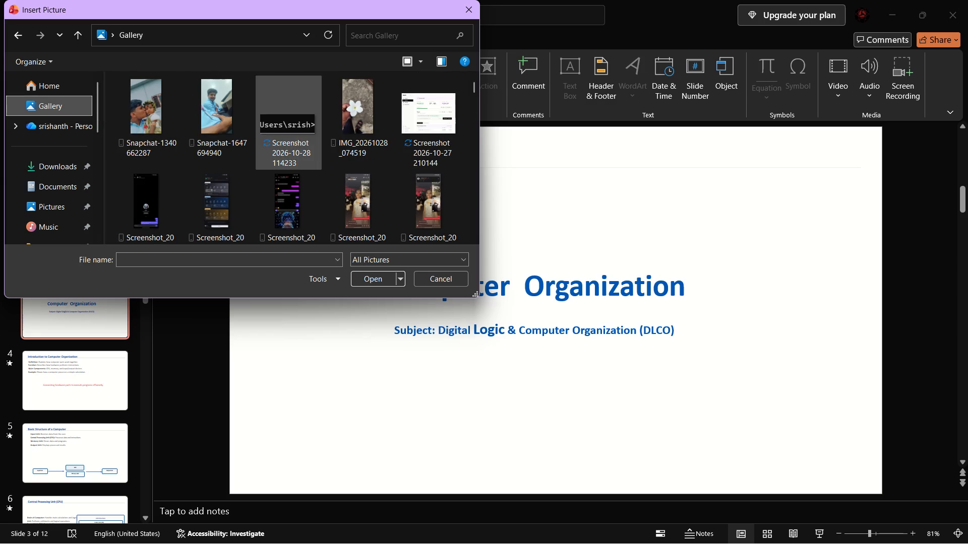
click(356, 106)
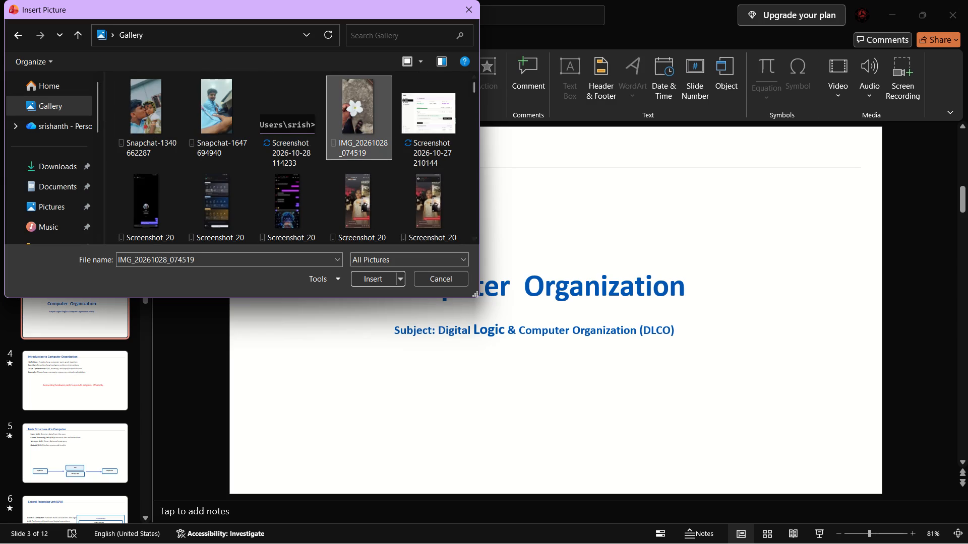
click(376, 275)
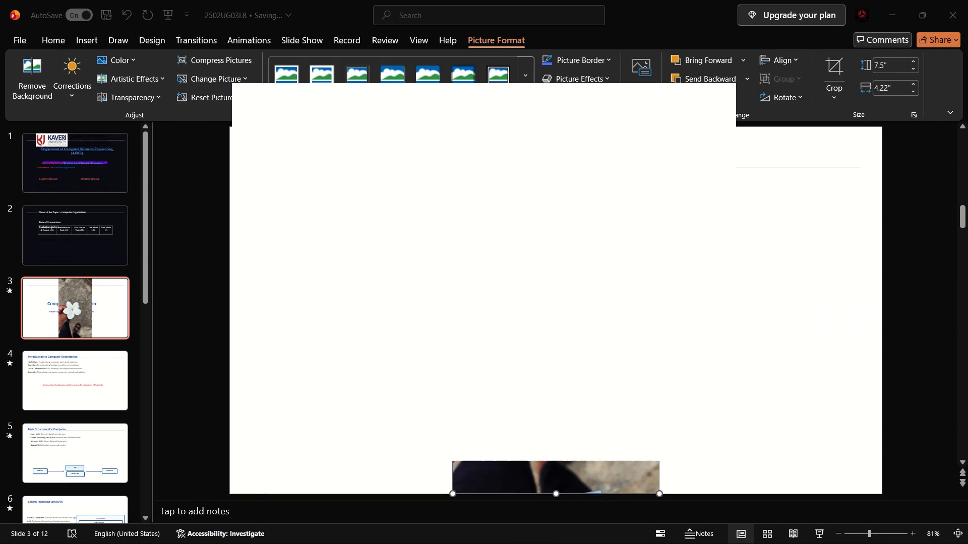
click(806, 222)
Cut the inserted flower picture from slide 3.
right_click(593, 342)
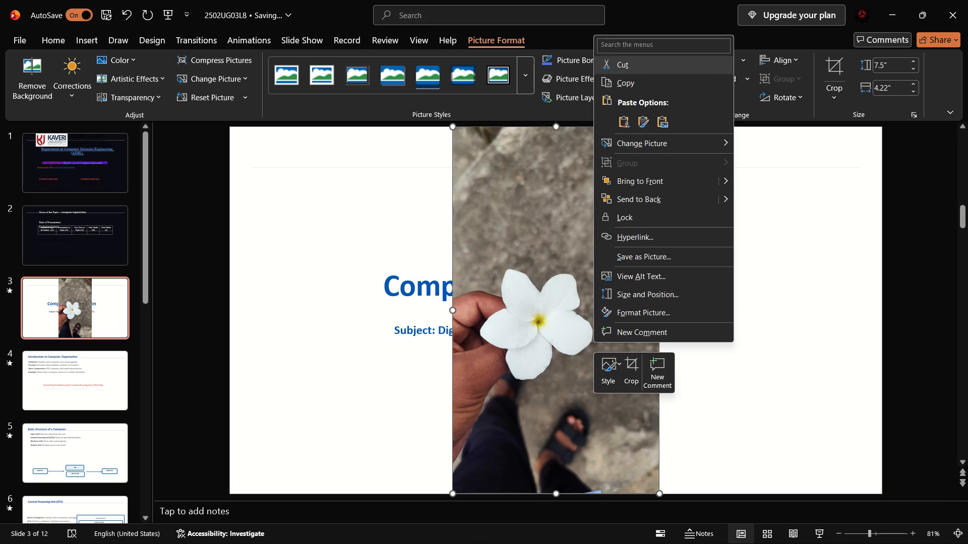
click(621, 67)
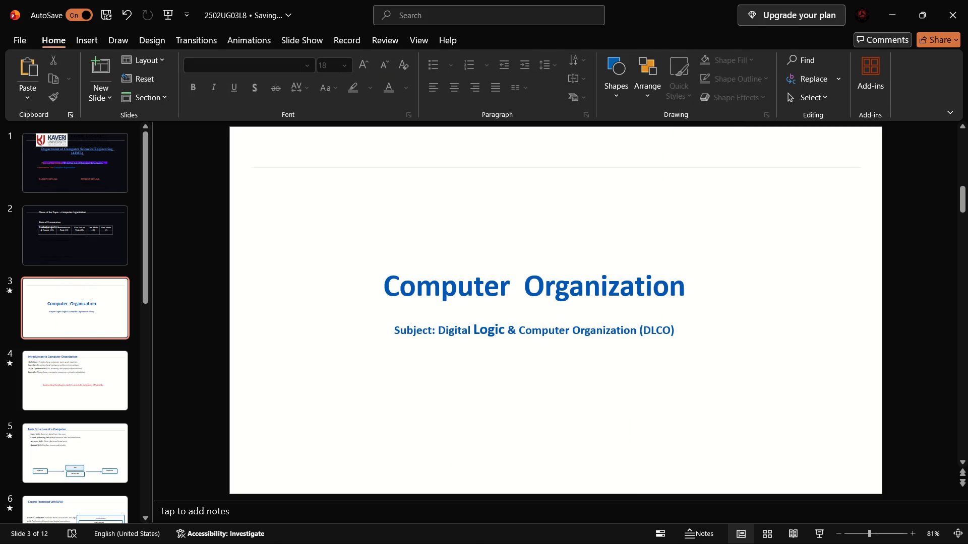
Apply the white Office theme to the dark opening slides, starting from the Kaveri University cover slide.
drag(99, 140, 97, 118)
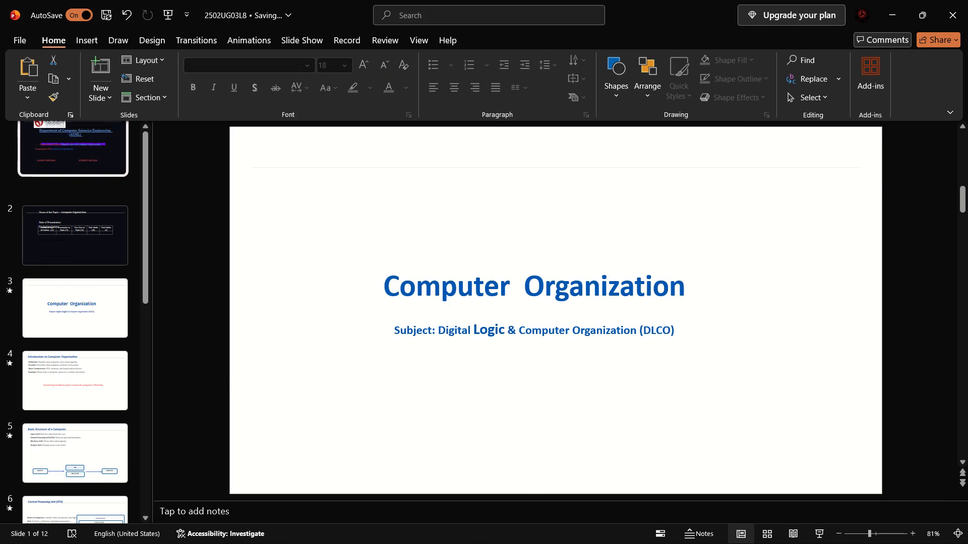
drag(97, 118, 96, 124)
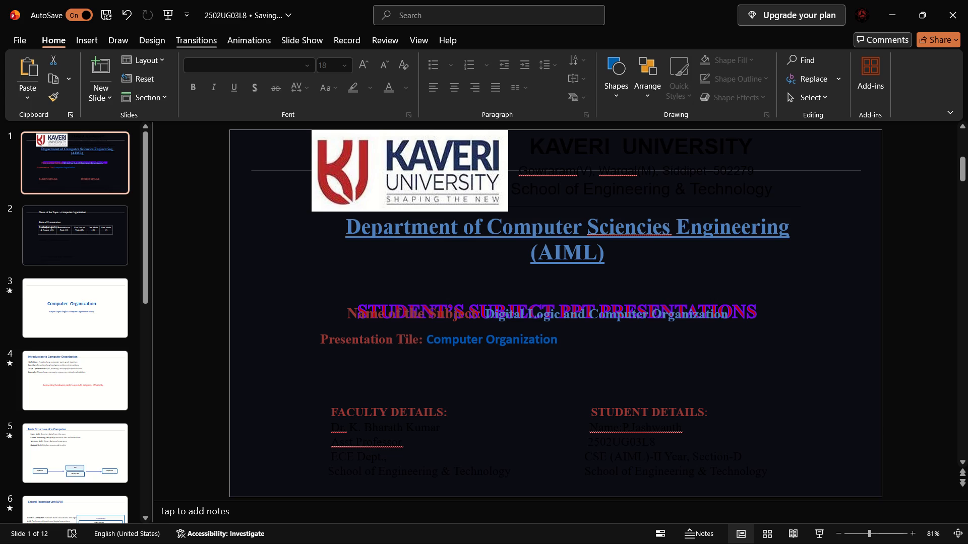
click(135, 37)
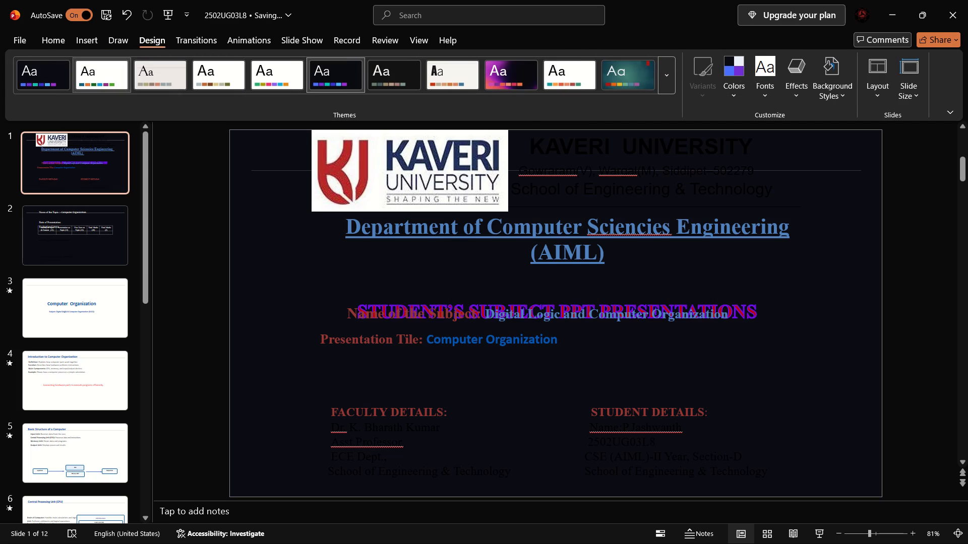
click(104, 73)
scroll(129, 299, down, 4)
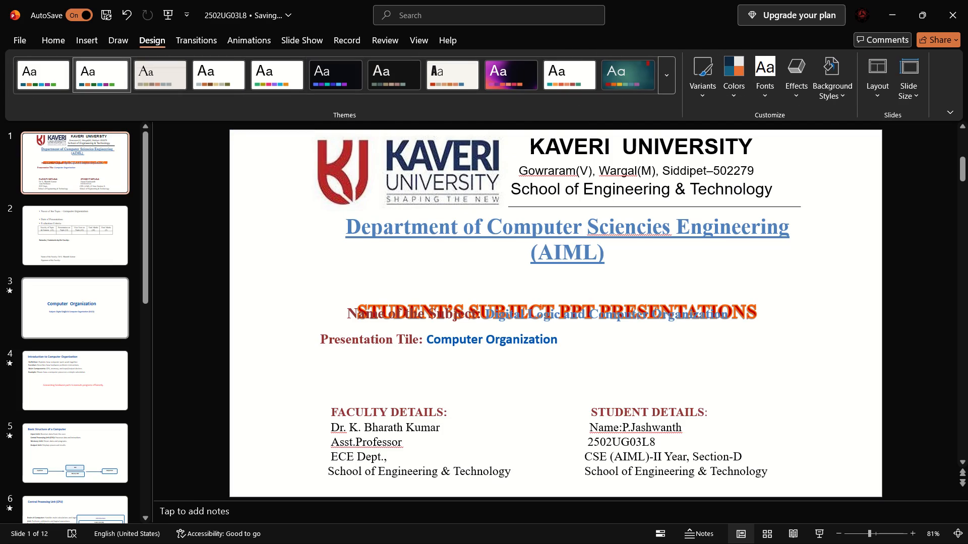
scroll(129, 299, down, 4)
Move the subject name and presentation title text box down, clear of the STUDENT'S SUBJECT PPT PRESENTATIONS heading.
click(513, 321)
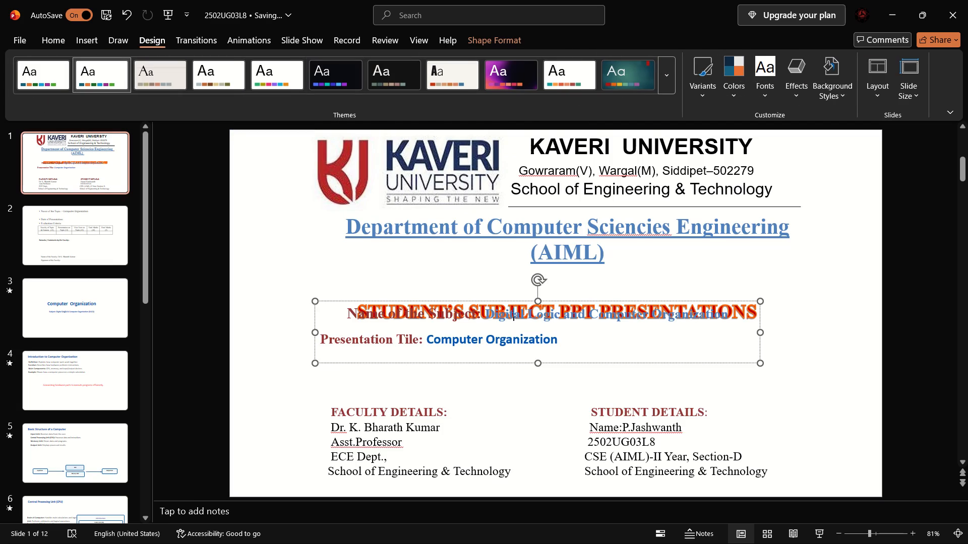
drag(516, 301, 514, 293)
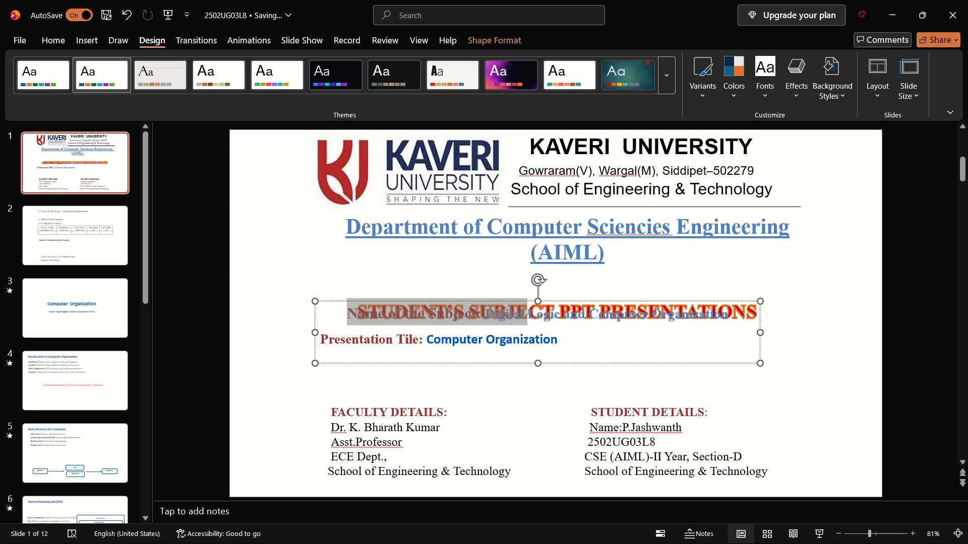
drag(514, 293, 509, 305)
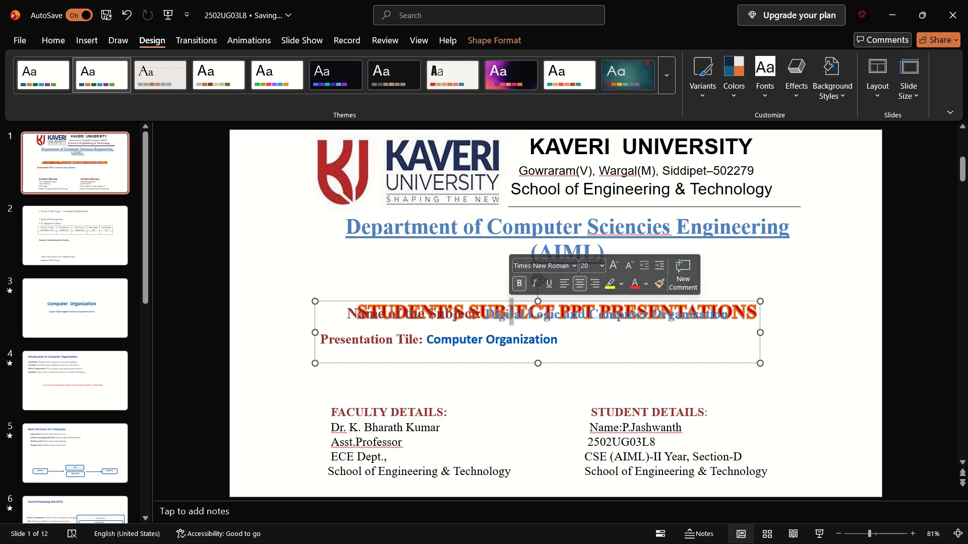
drag(486, 301, 476, 304)
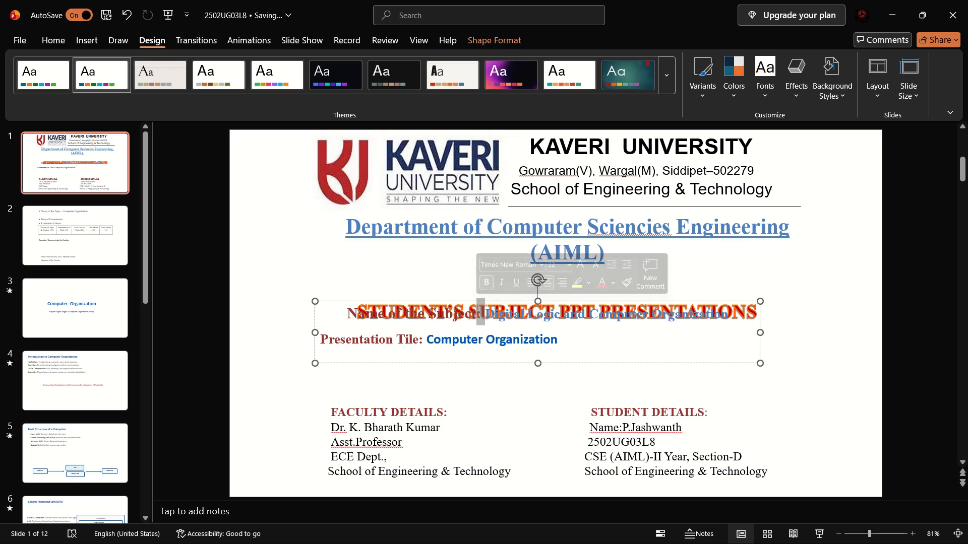
drag(698, 298, 700, 275)
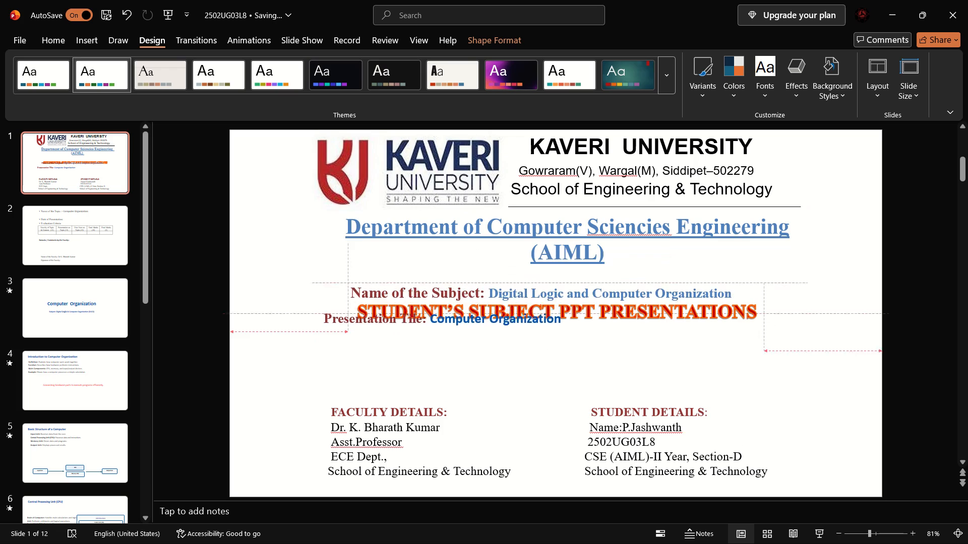
drag(700, 275, 692, 315)
click(692, 315)
click(689, 305)
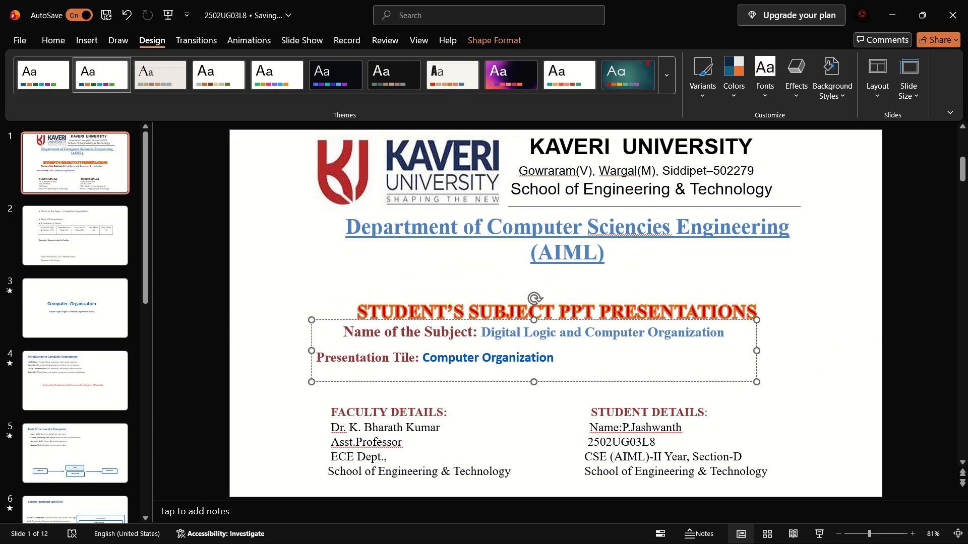
click(652, 308)
triple_click(464, 297)
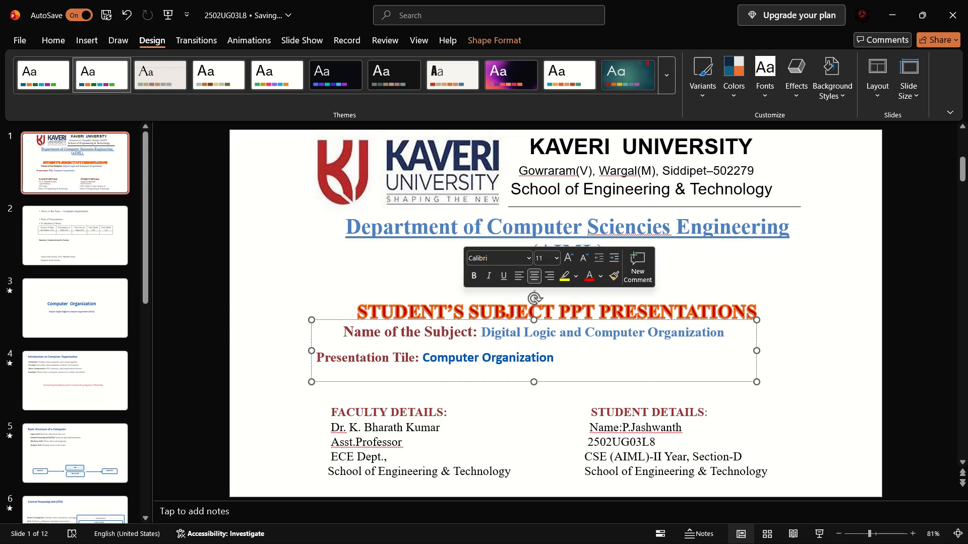
click(455, 307)
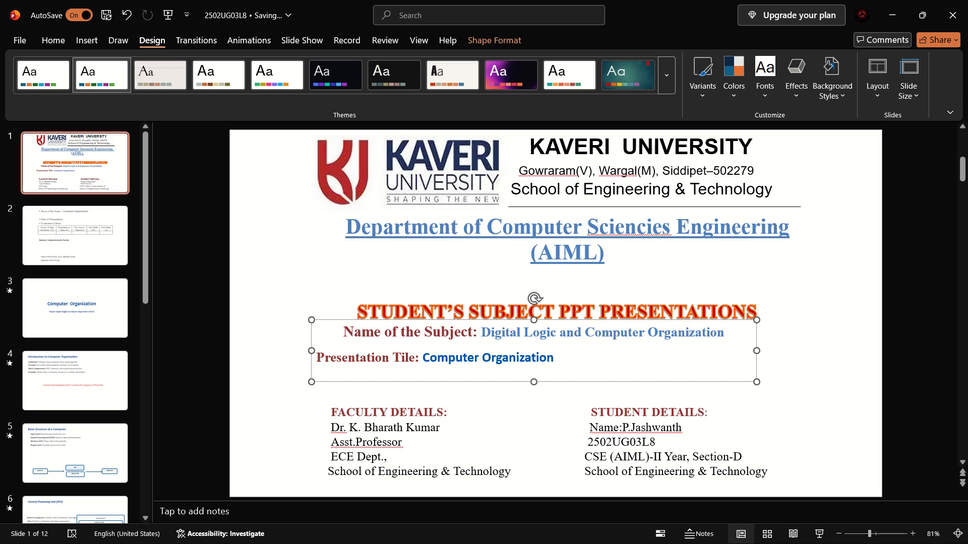
click(448, 320)
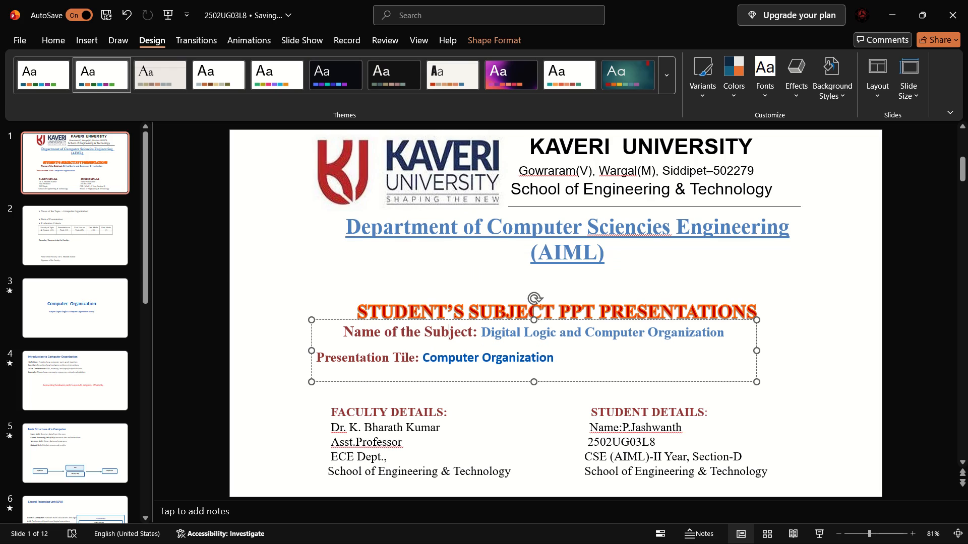
drag(364, 318, 357, 336)
click(374, 314)
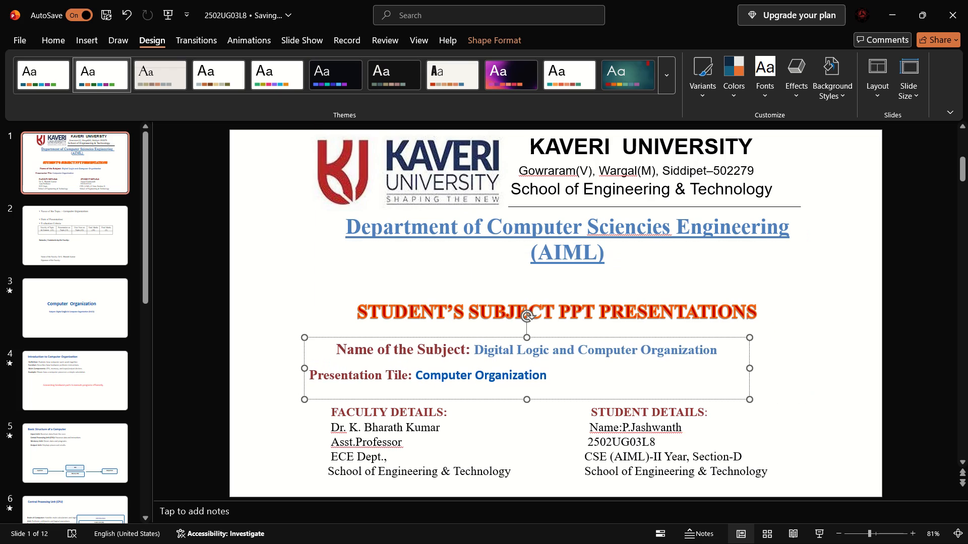
Shrink the STUDENT'S SUBJECT PPT PRESENTATIONS text box from its upper edge to a single line's height.
double_click(472, 297)
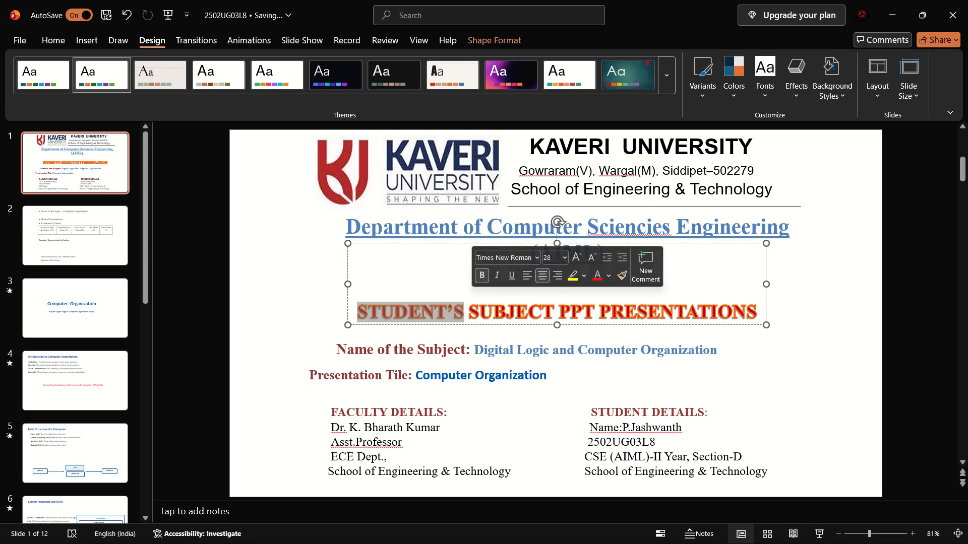
drag(557, 243, 552, 303)
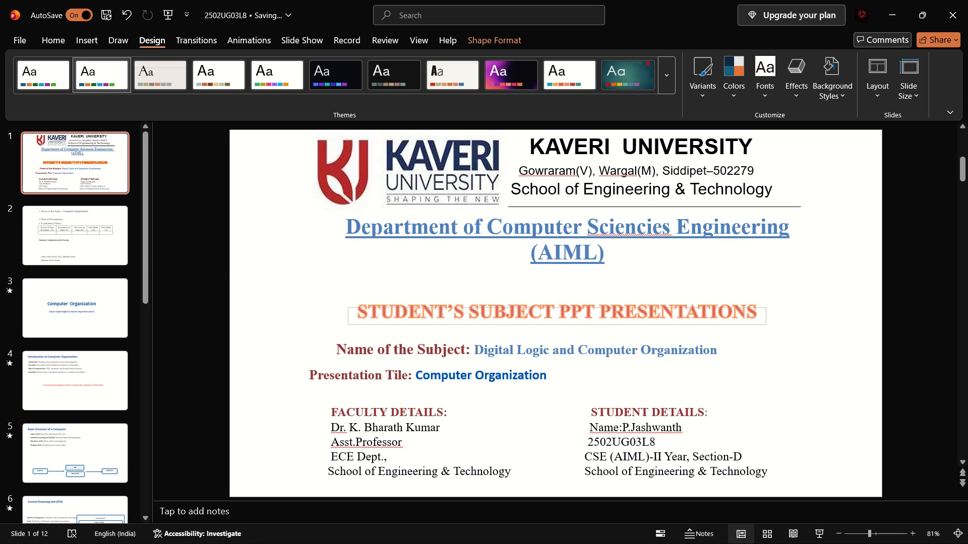
drag(552, 303, 552, 303)
Move the STUDENT'S SUBJECT PPT PRESENTATIONS heading up directly beneath the department's (AIML) line.
click(530, 308)
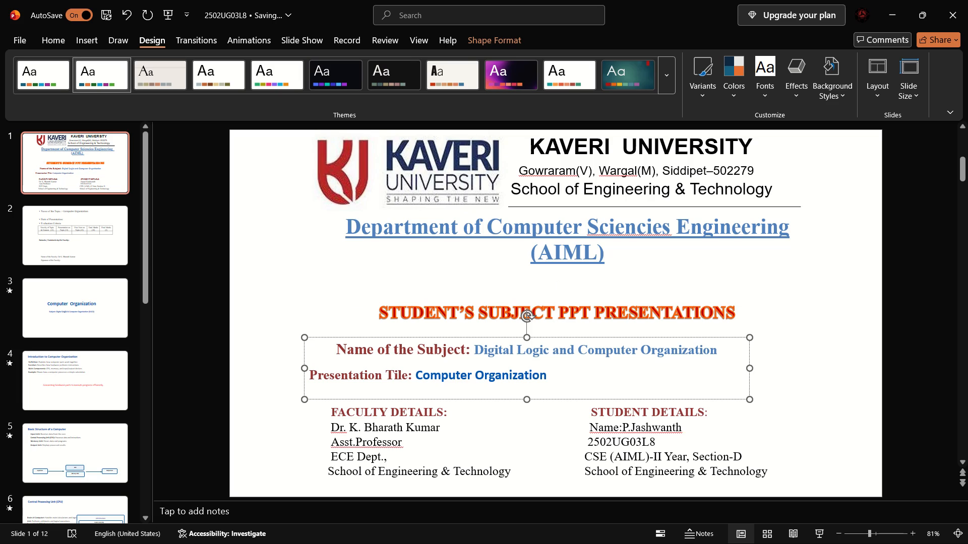
click(529, 306)
click(491, 308)
double_click(477, 306)
triple_click(438, 314)
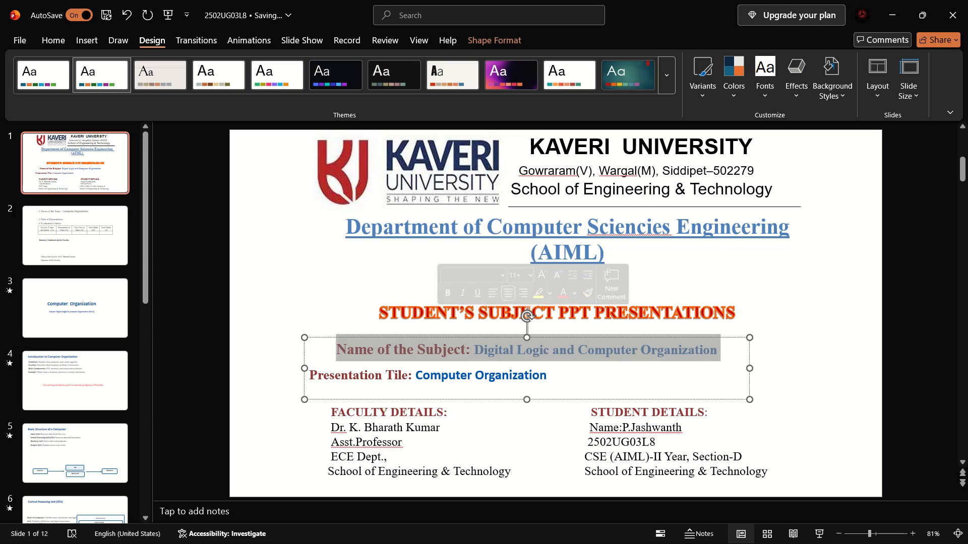
click(396, 312)
click(564, 304)
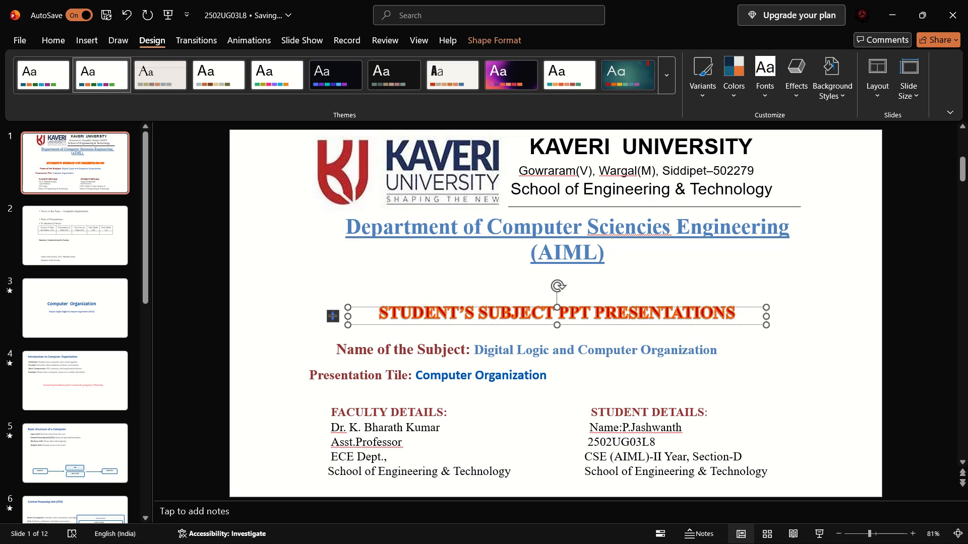
drag(513, 305, 510, 270)
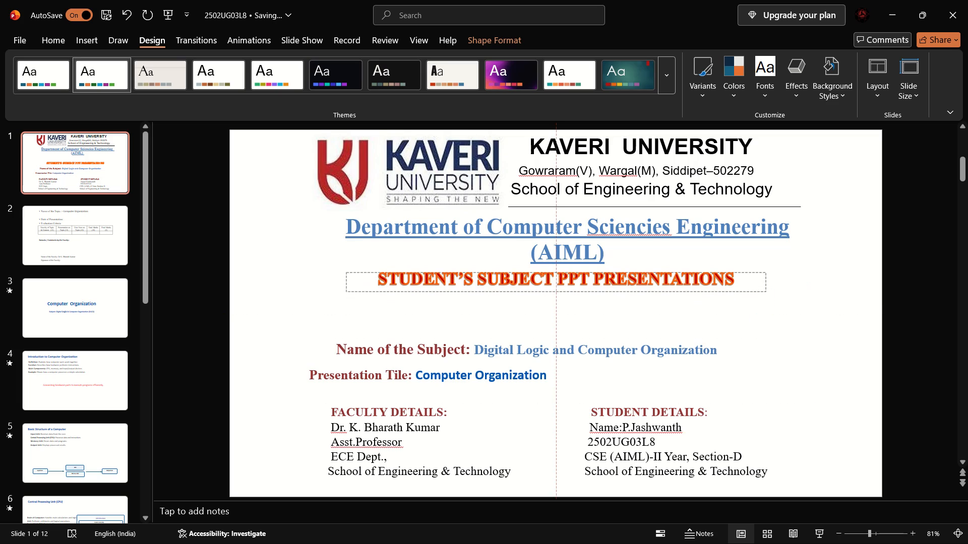
drag(510, 270, 510, 274)
Move the subject name and presentation title text box up directly beneath the orange heading.
click(502, 351)
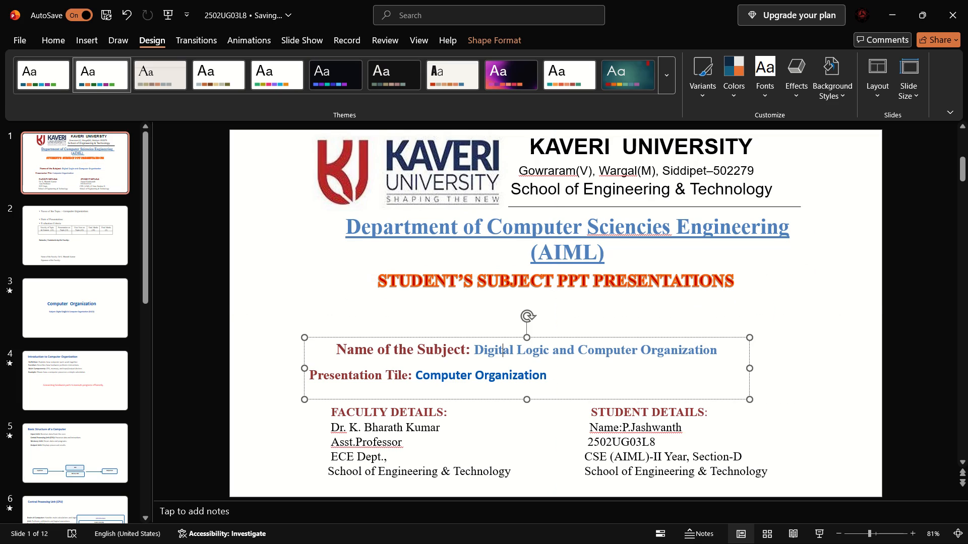
drag(505, 333, 511, 298)
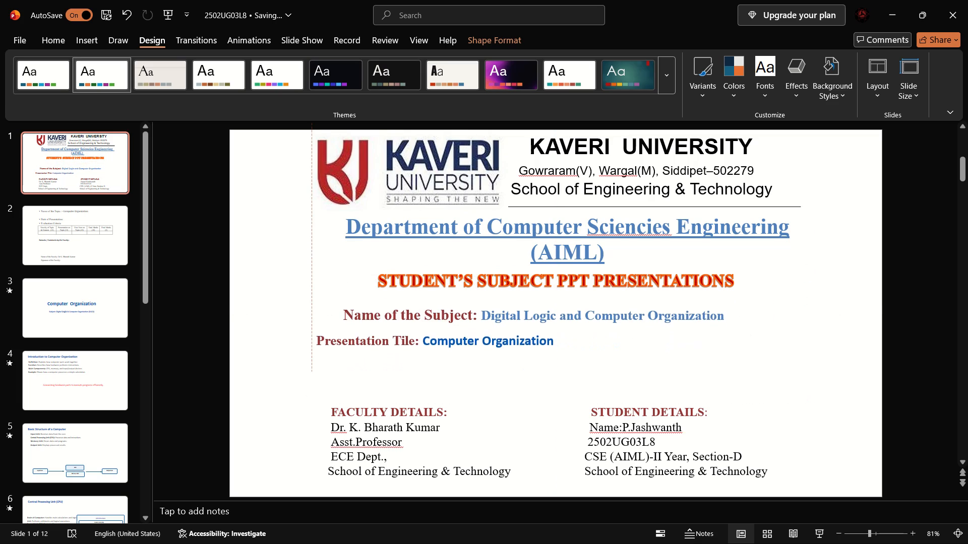
drag(511, 298, 514, 291)
Indent the Presentation Tile line with spaces so it aligns with the start of the Name of the Subject line.
click(380, 321)
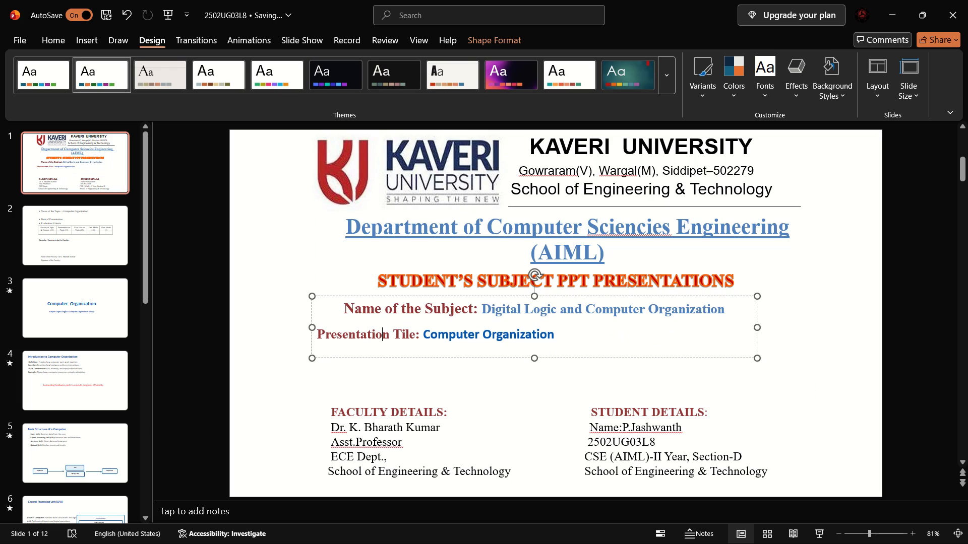
click(317, 336)
key(space)
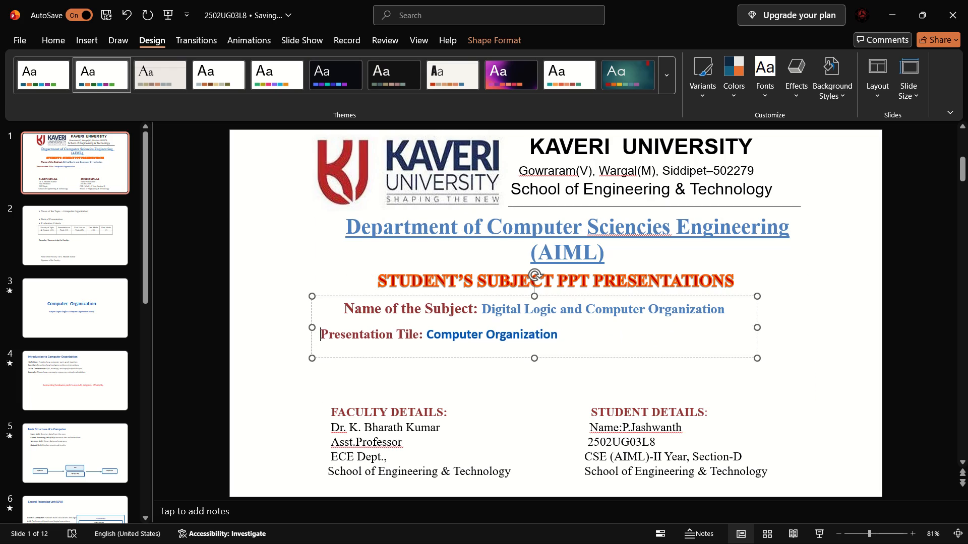
key(space)
key(space)
key(space)
key(space)
key(space)
key(space)
key(space)
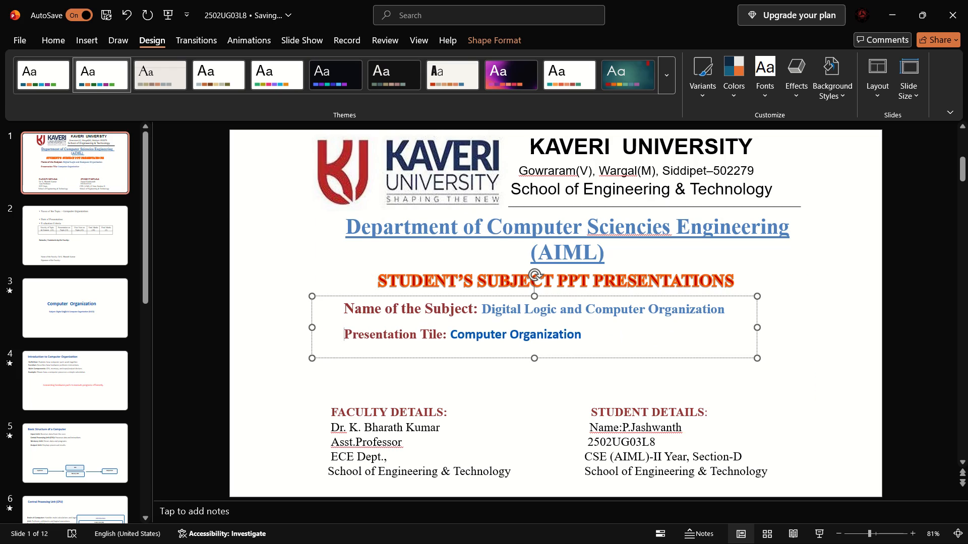
key(space)
key(space)
key(space)
key(space)
key(BackSpace)
key(BackSpace)
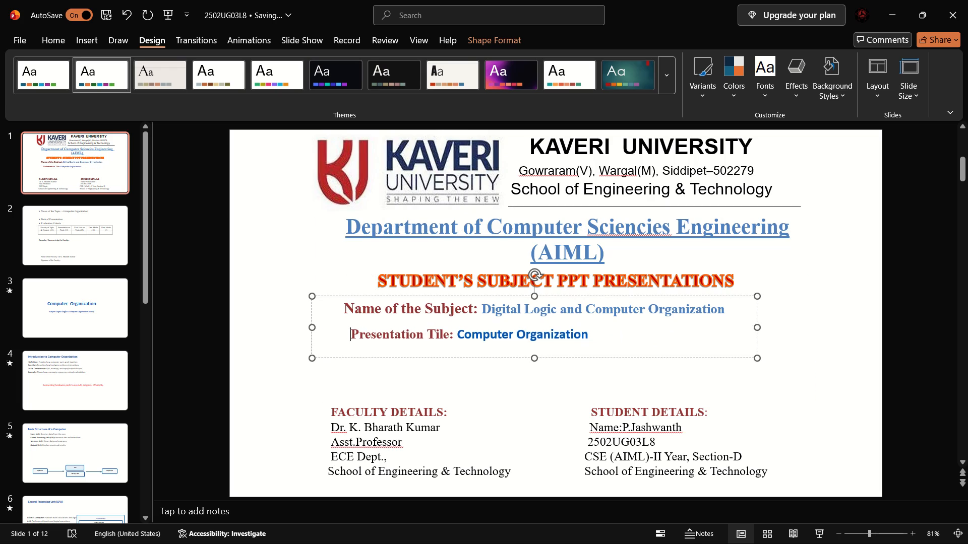
key(BackSpace)
key(BackSpace)
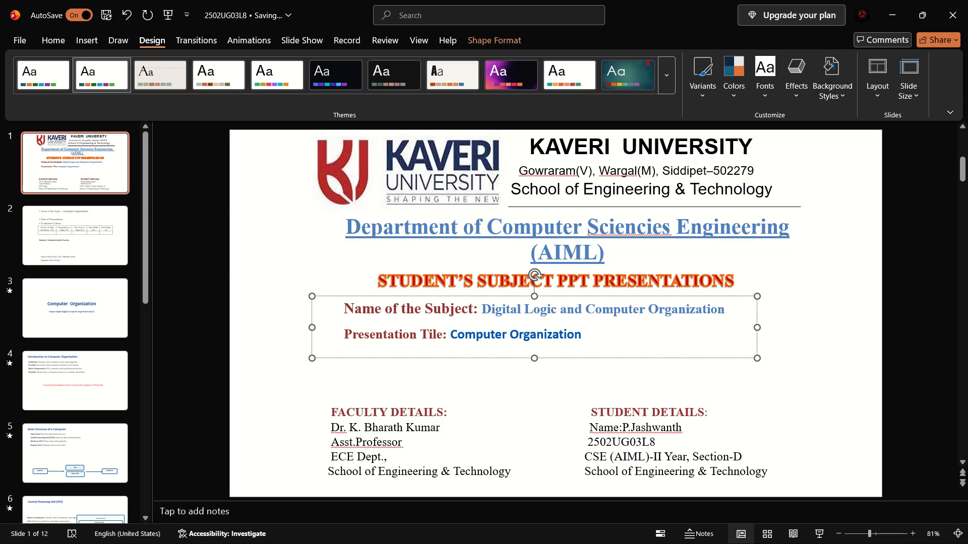
Move the faculty and student details text box up beneath the Presentation Tile line.
click(585, 410)
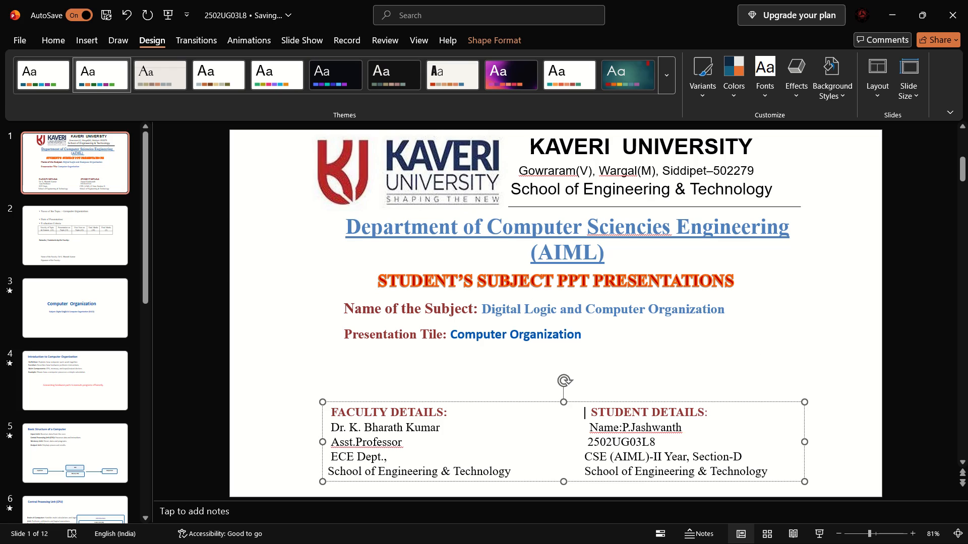
drag(594, 401, 584, 358)
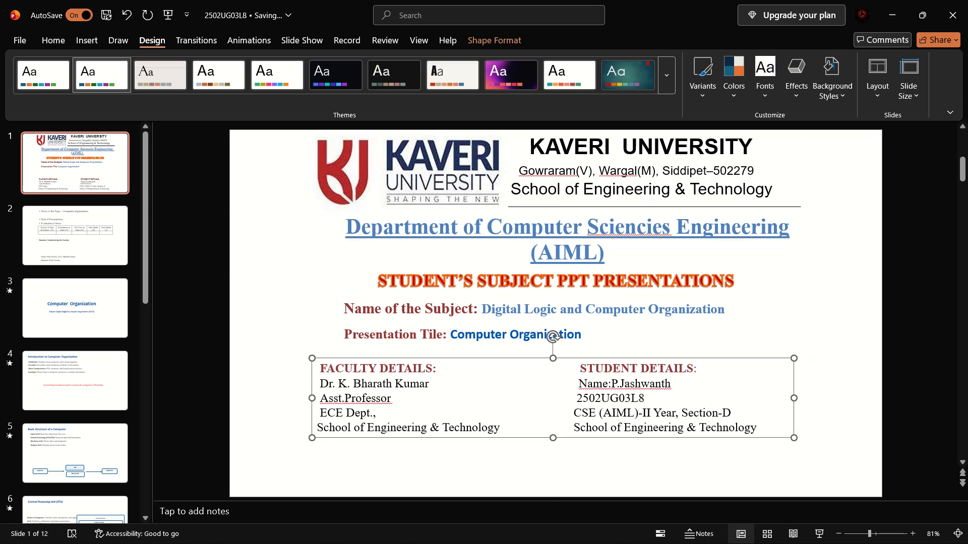
Check the evaluation criteria slide and the Computer Organization title slide in the white theme.
click(55, 224)
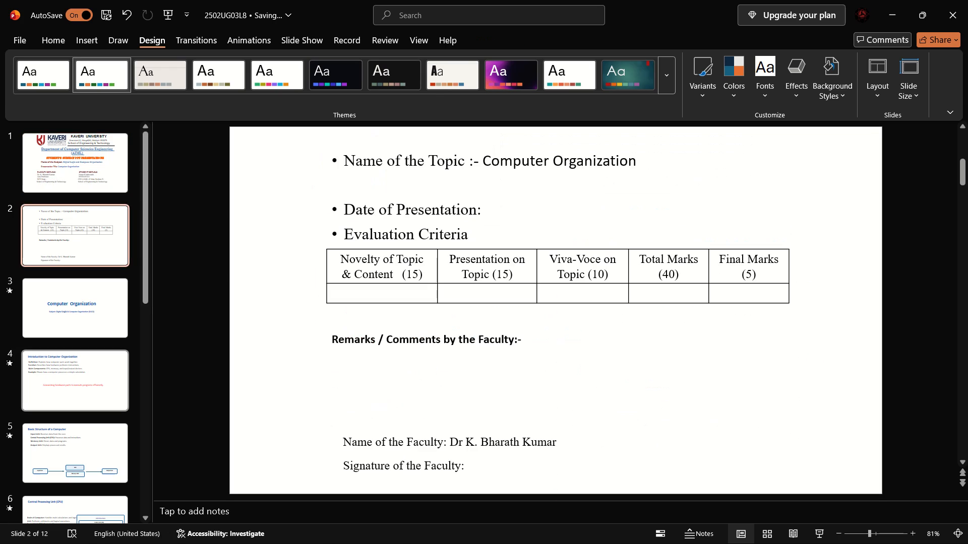
click(59, 281)
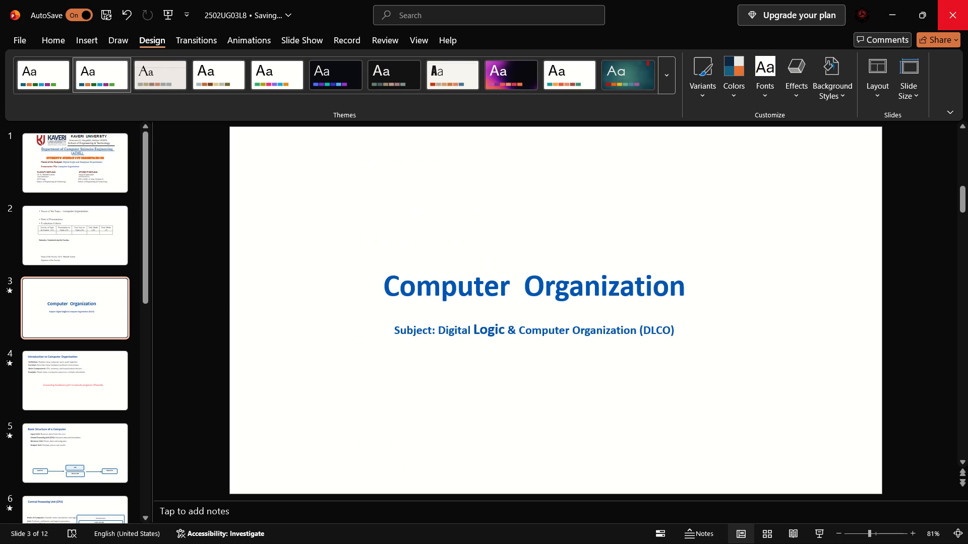